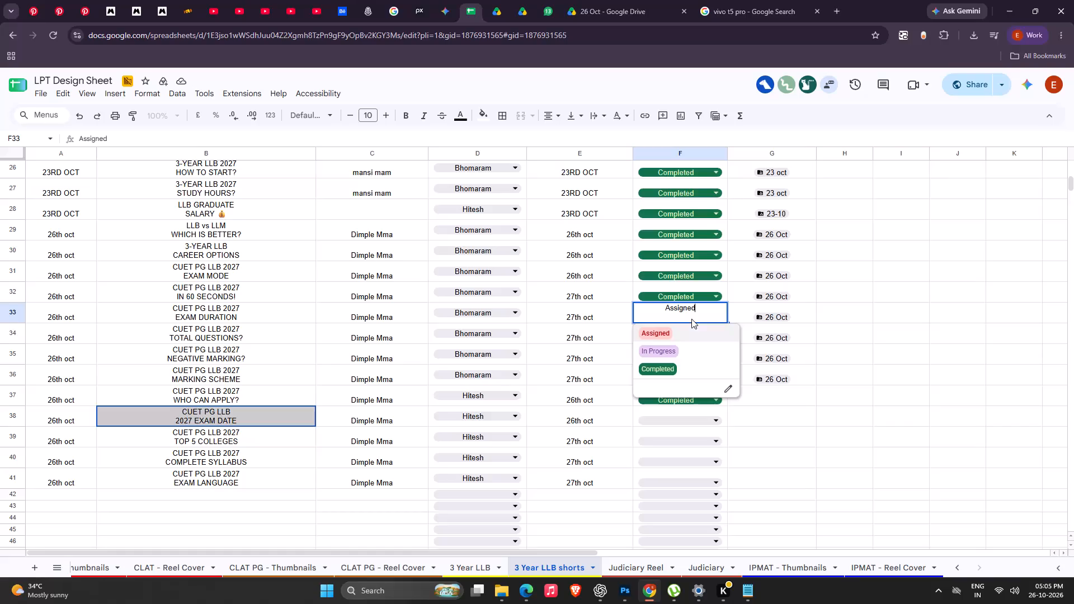
click(842, 318)
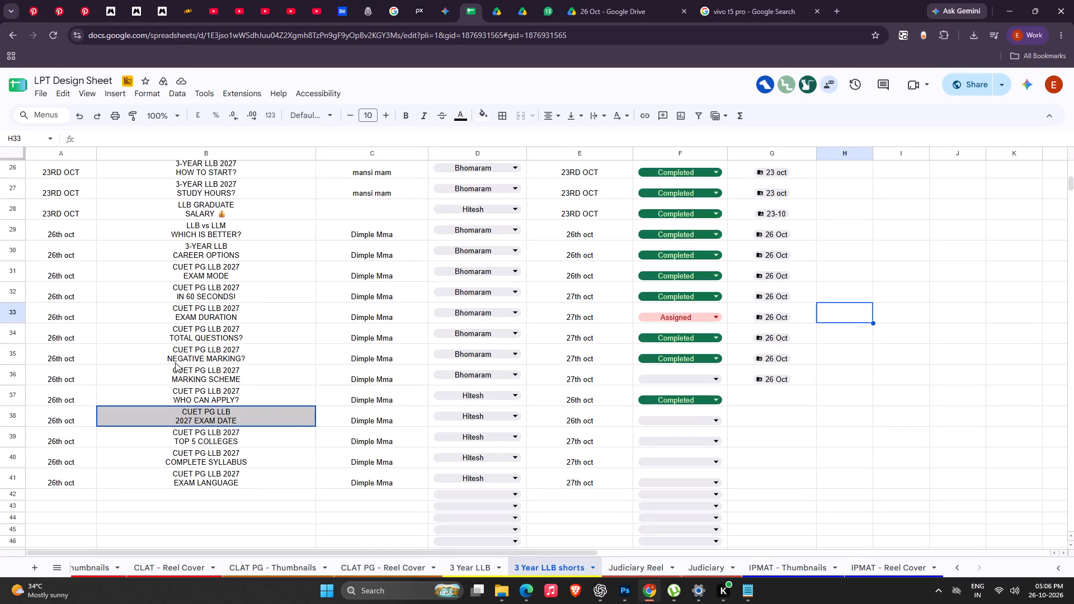
double_click(192, 371)
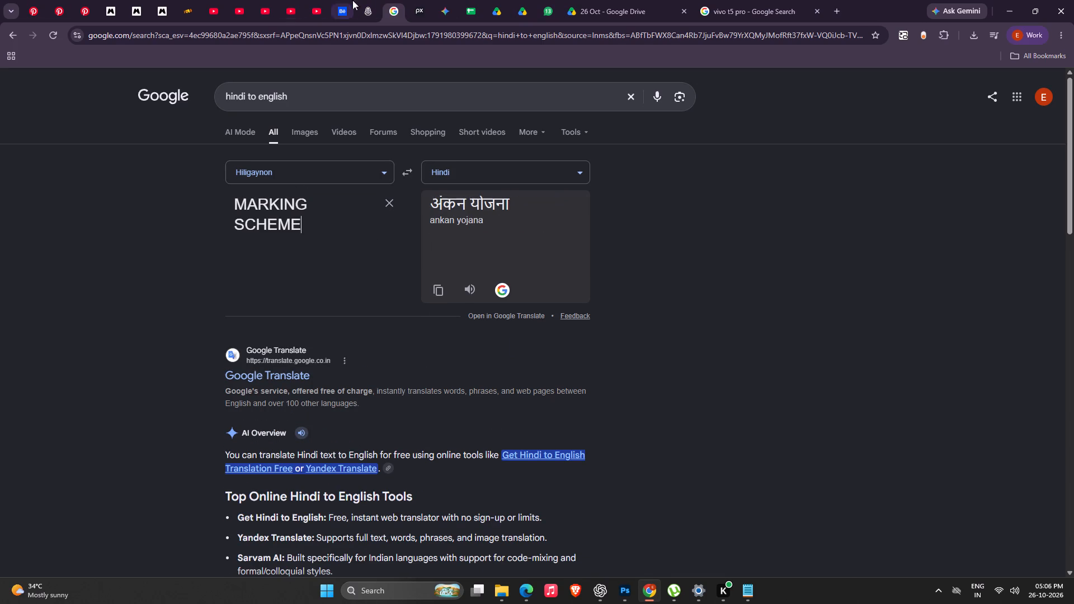
Copy the full title CUET PG LLB 2027 MARKING SCHEME from cell B36 and translate it into Hindi instead.
click(467, 0)
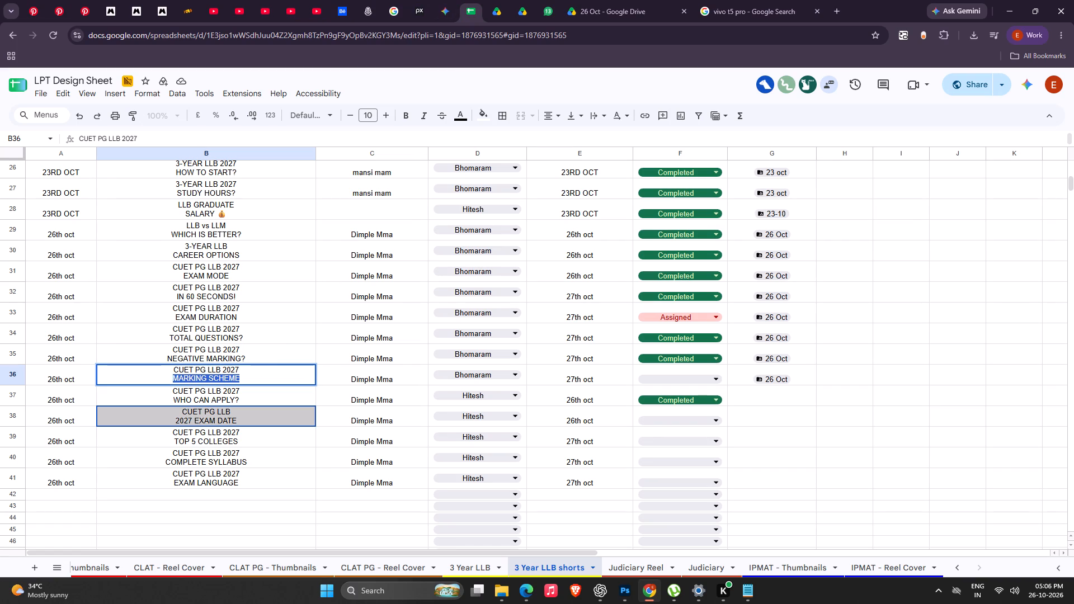
drag(170, 368, 264, 388)
key(ctrl+c)
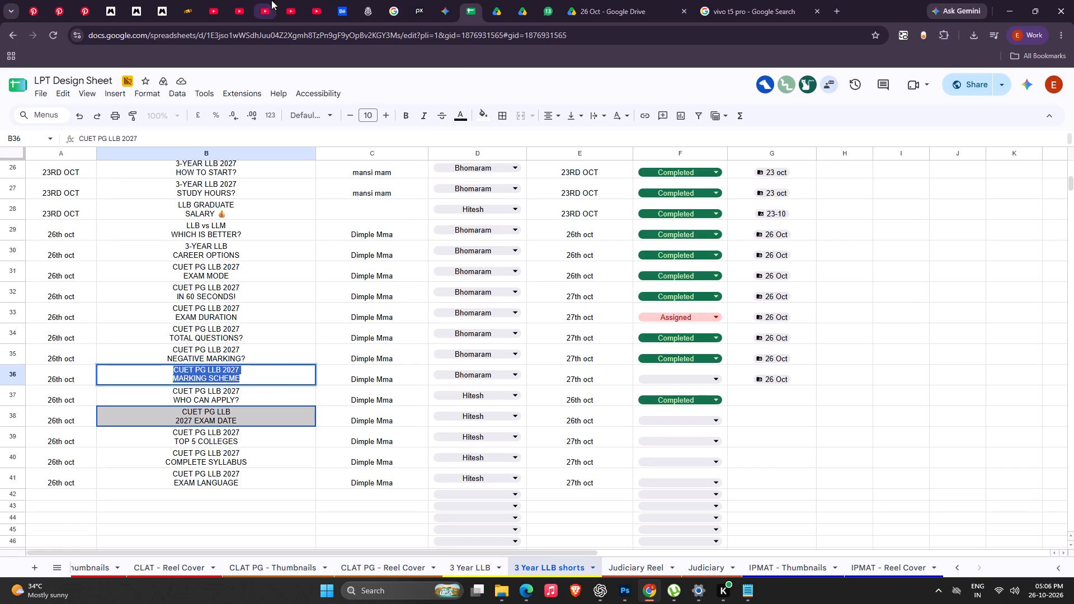
key(ctrl+c)
click(398, 1)
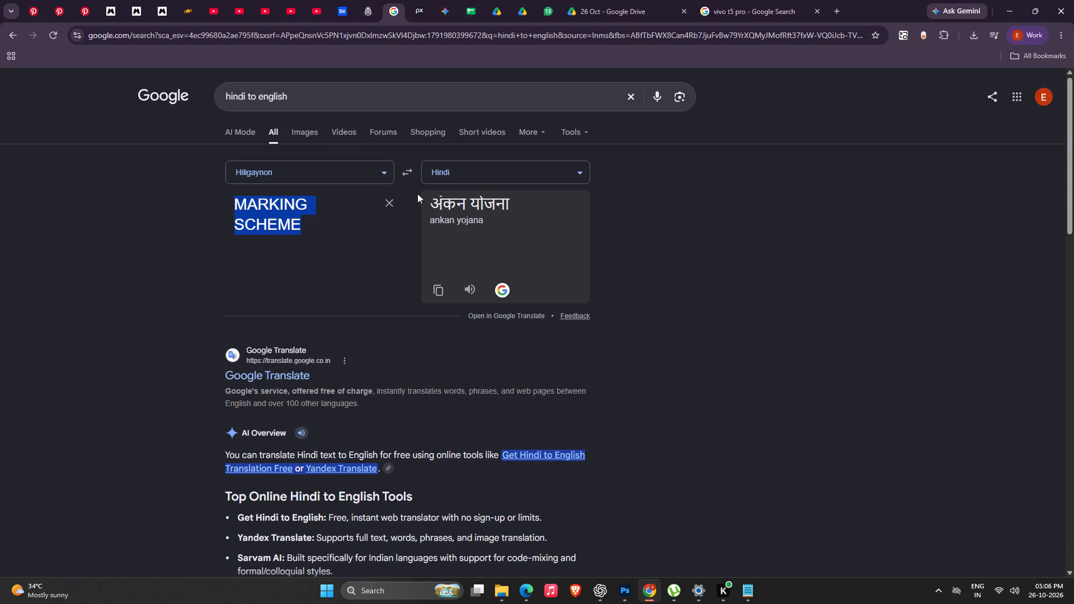
click(386, 200)
key(ctrl+v)
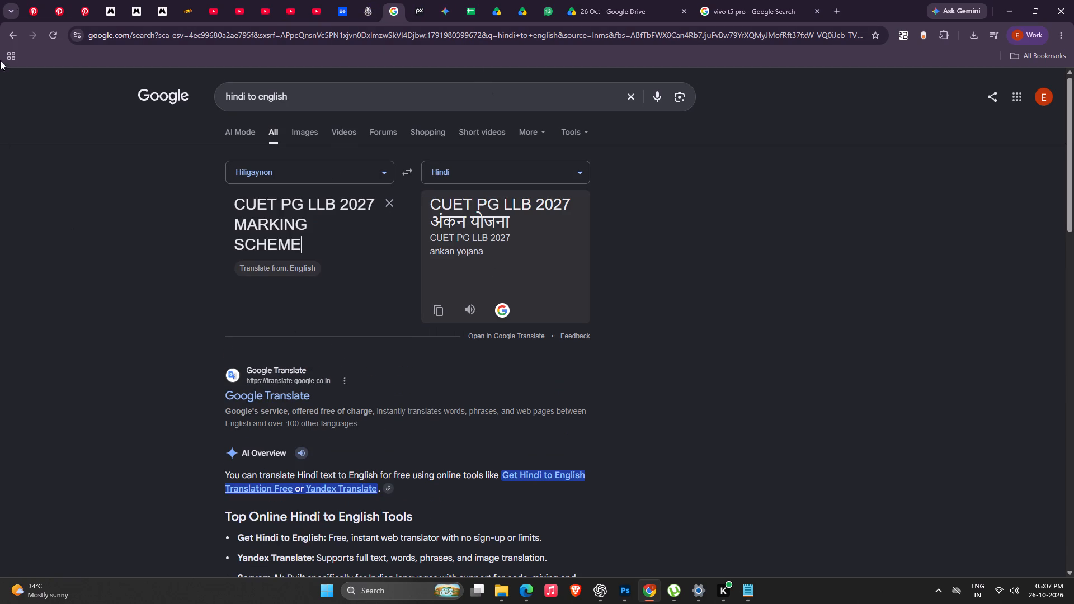
Search Pinterest for MARKING SCHEME, without the CUET PG LLB 2027 prefix, and look over the results.
click(83, 11)
click(166, 87)
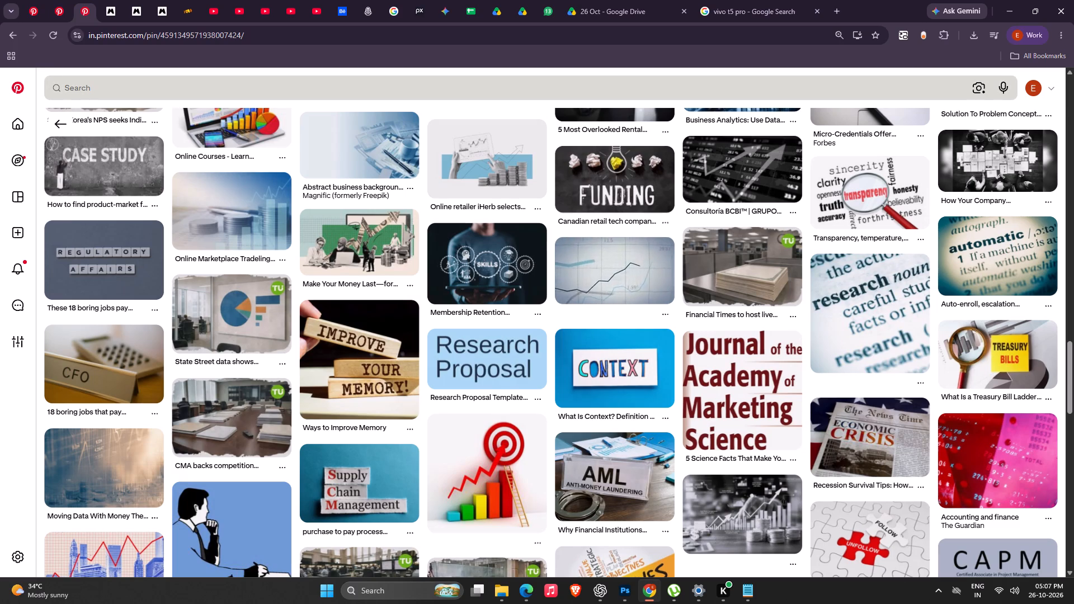
key(ctrl+v)
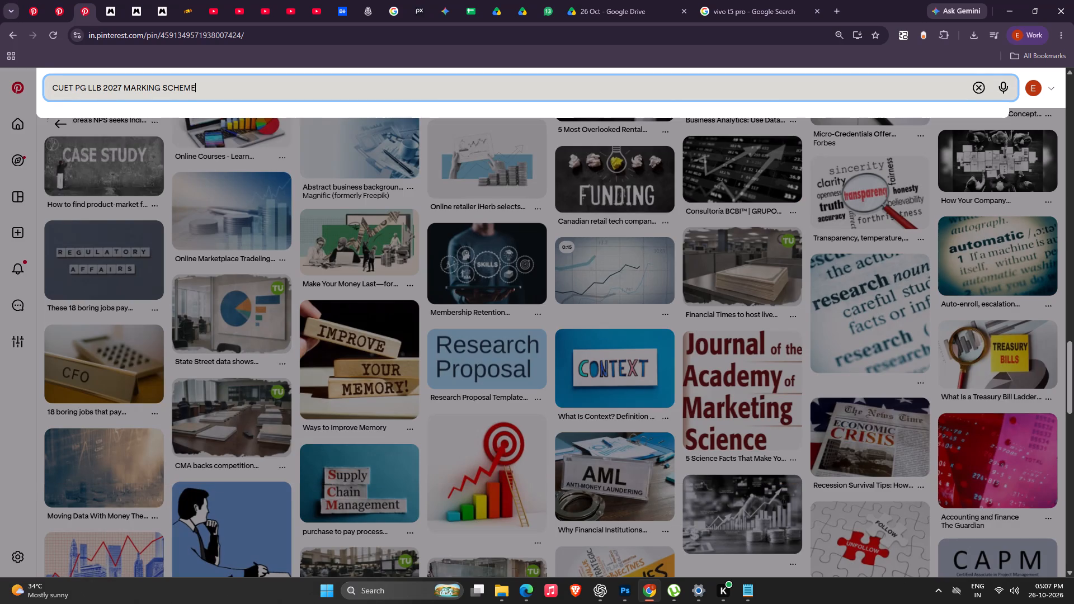
drag(124, 88, 0, 81)
key(BackSpace)
key(Return)
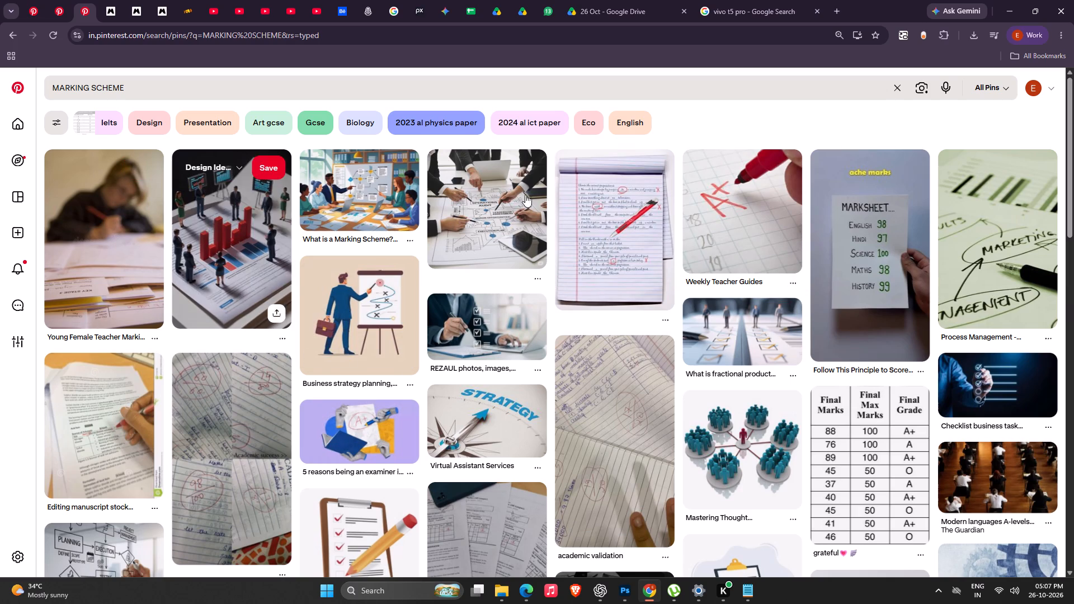
scroll(550, 455, down, 6)
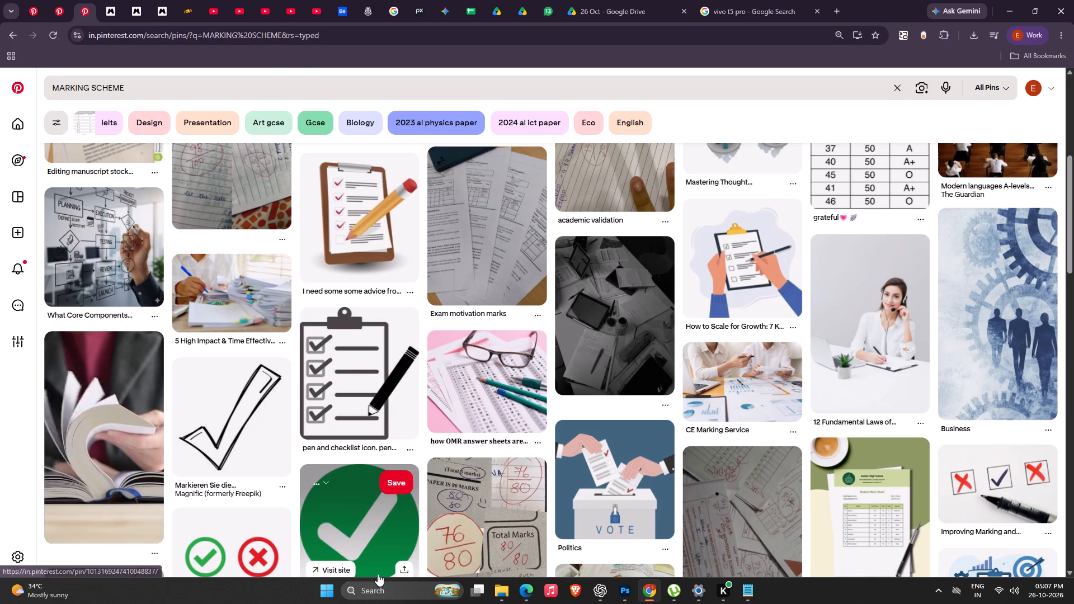
Switch to the YouTube jukebox video page and search for "ahre laa ban doh".
click(210, 1)
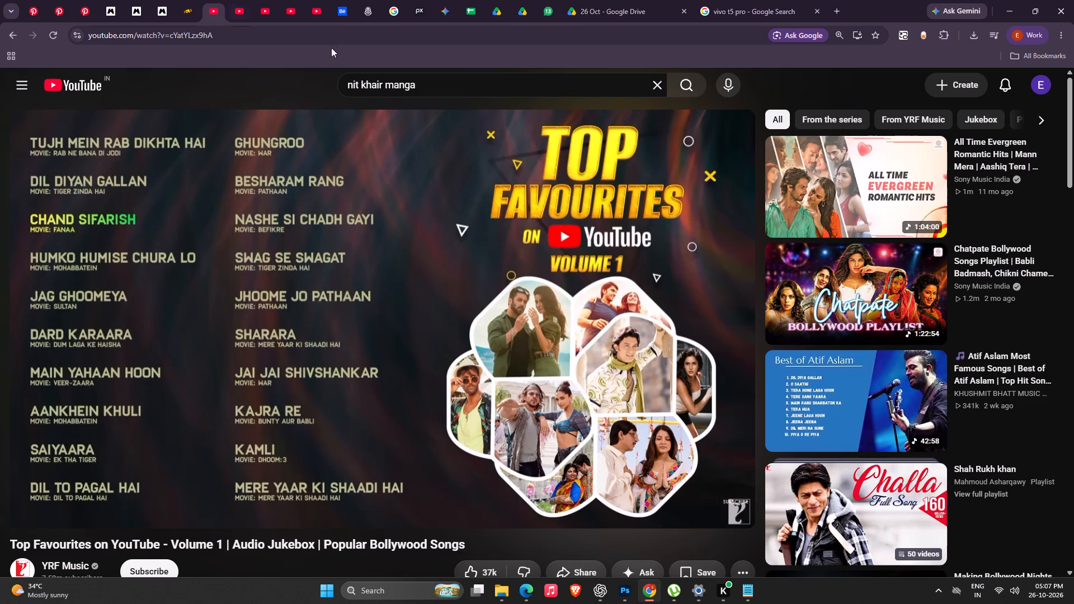
scroll(544, 414, down, 17)
scroll(544, 416, down, 7)
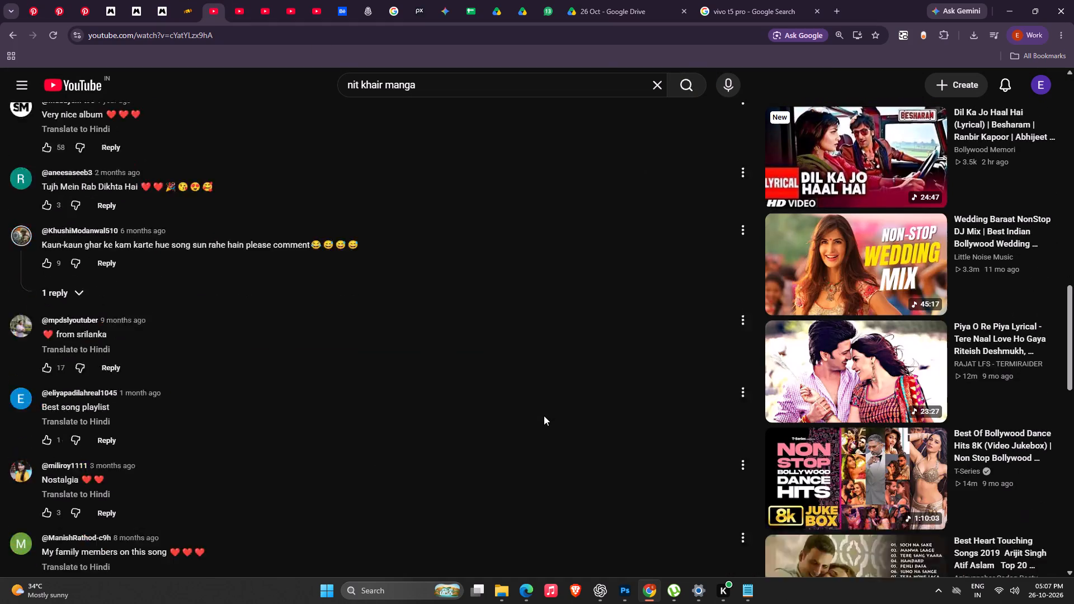
scroll(544, 416, down, 8)
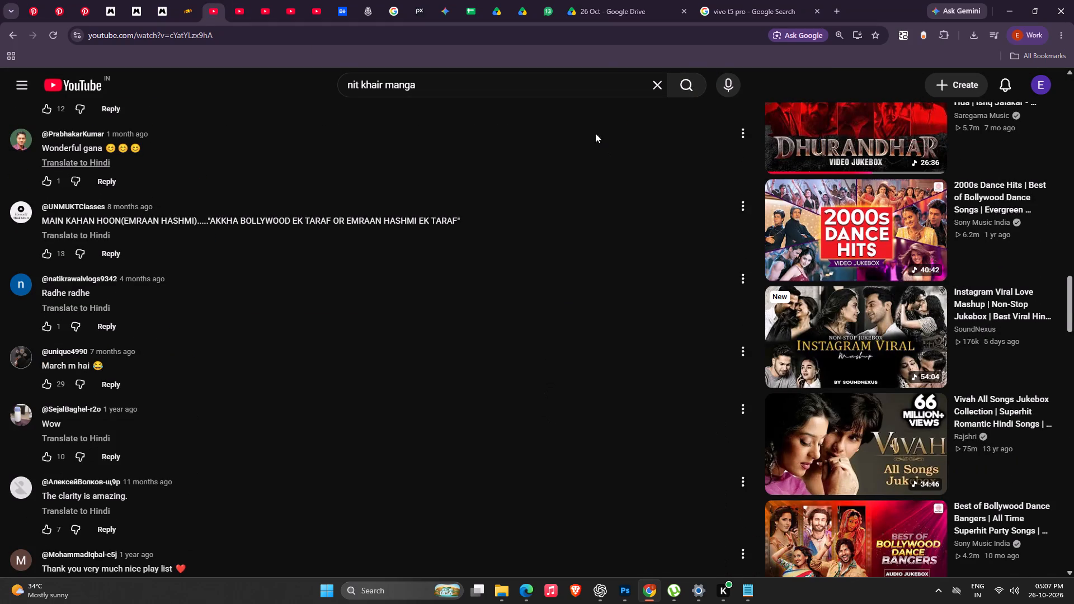
click(651, 74)
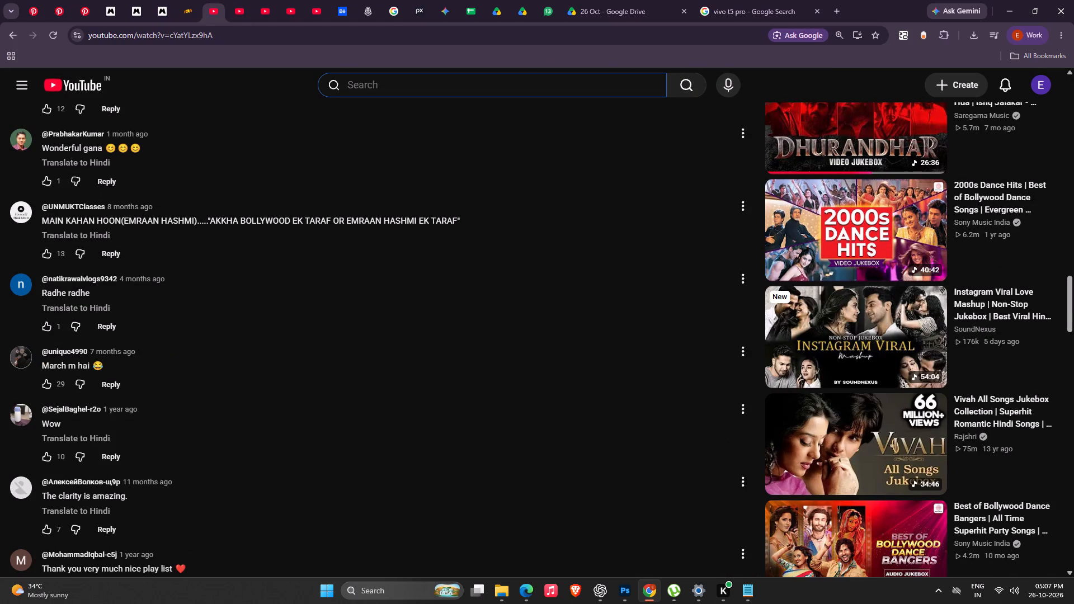
text(ahre)
key(space)
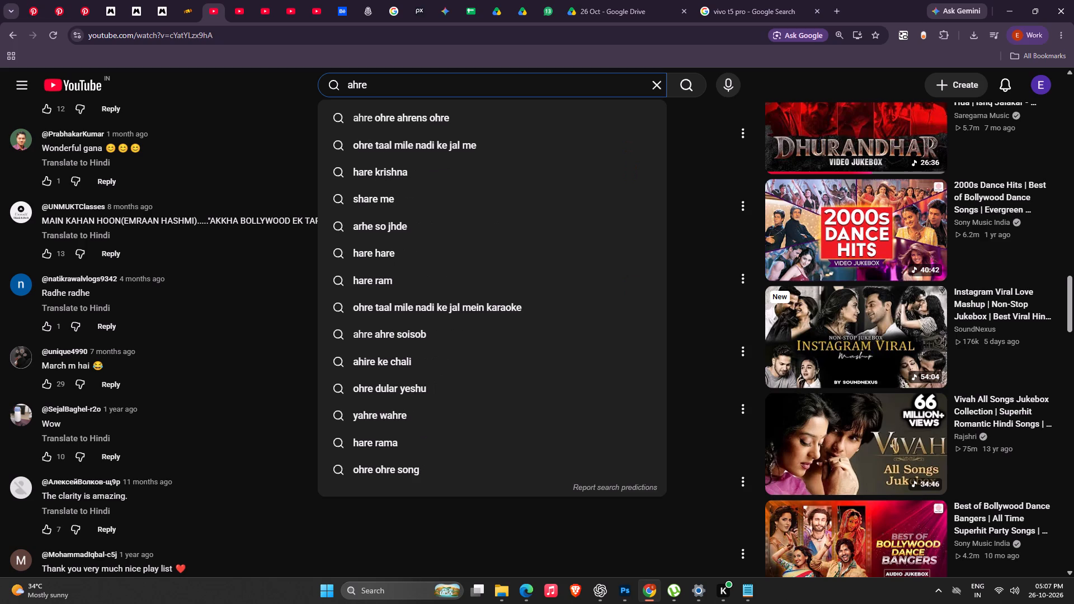
text(laa a)
key(BackSpace)
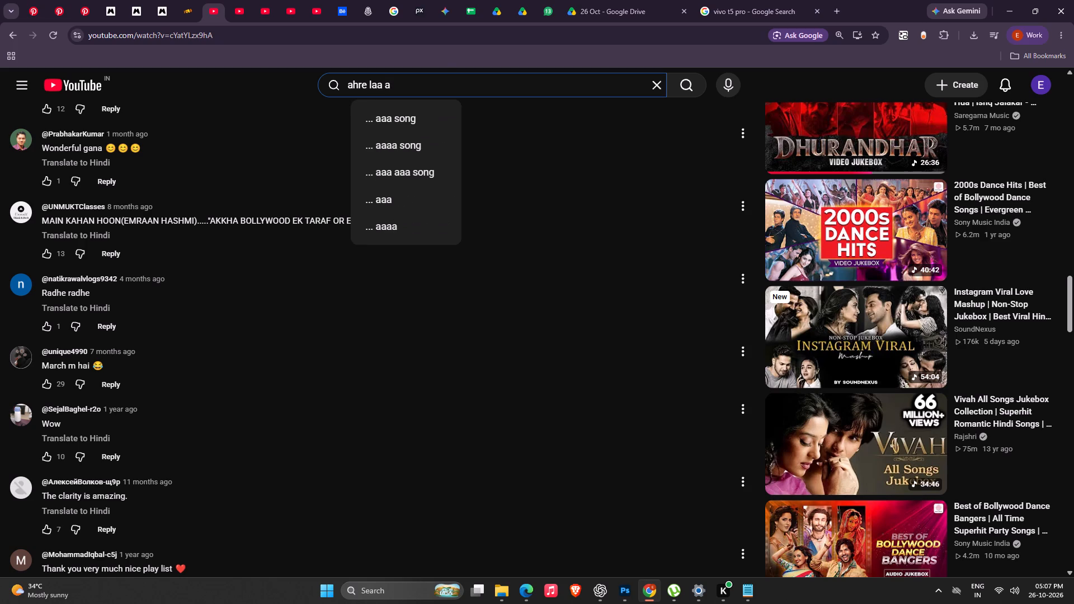
text(ban)
key(space)
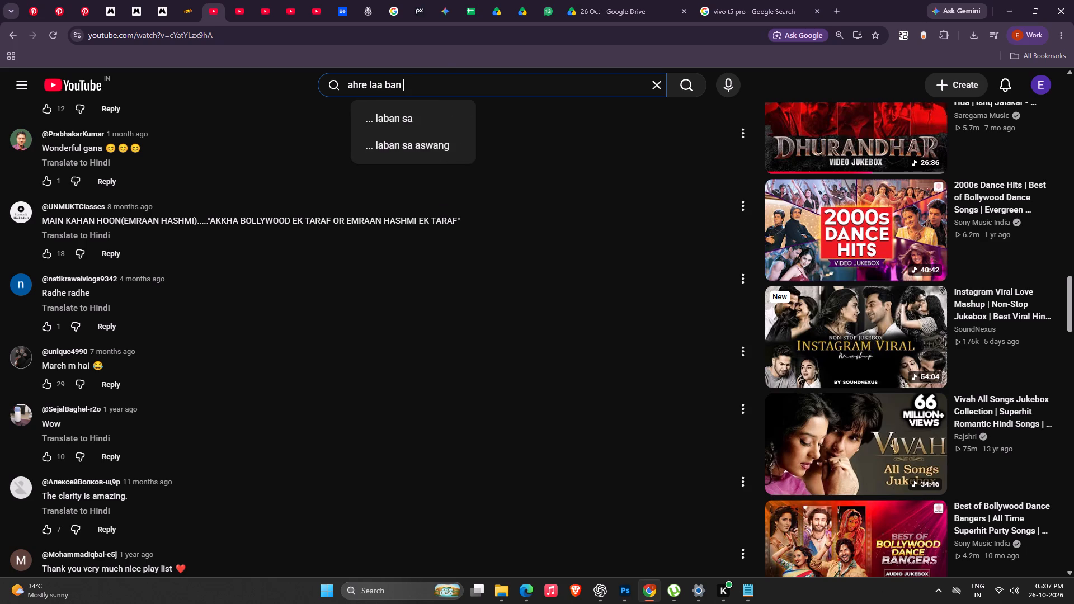
text(doh)
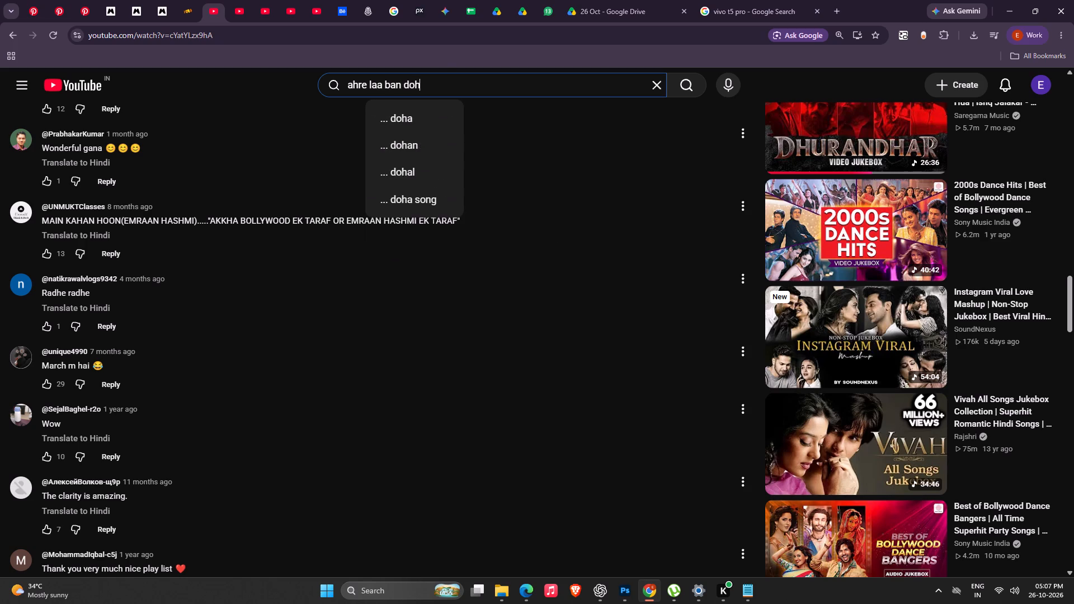
key(Return)
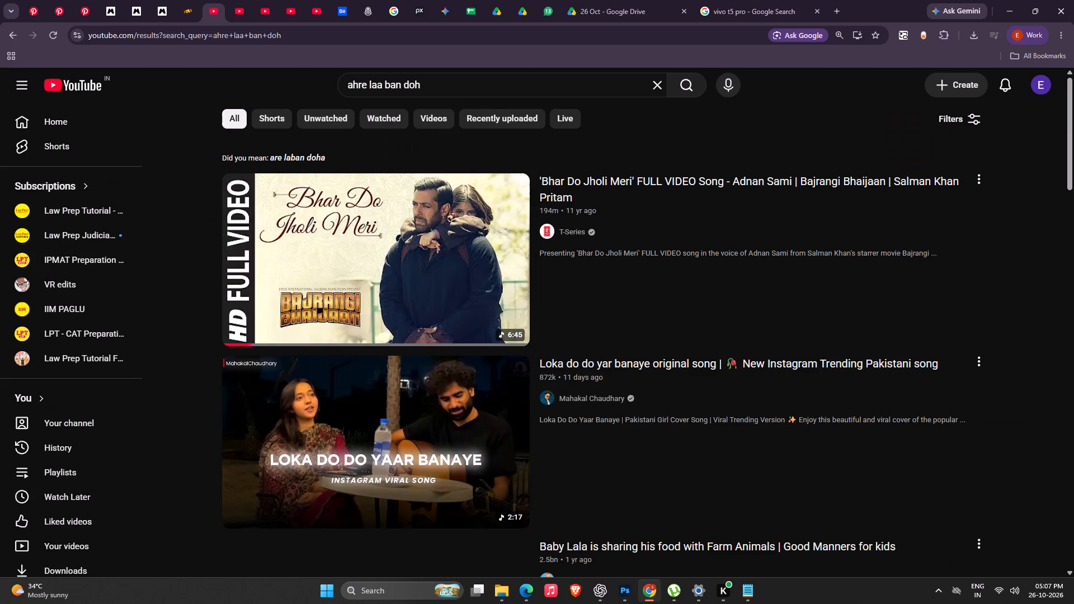
Change the YouTube search query to "ahre laa banndo" and run it.
click(449, 83)
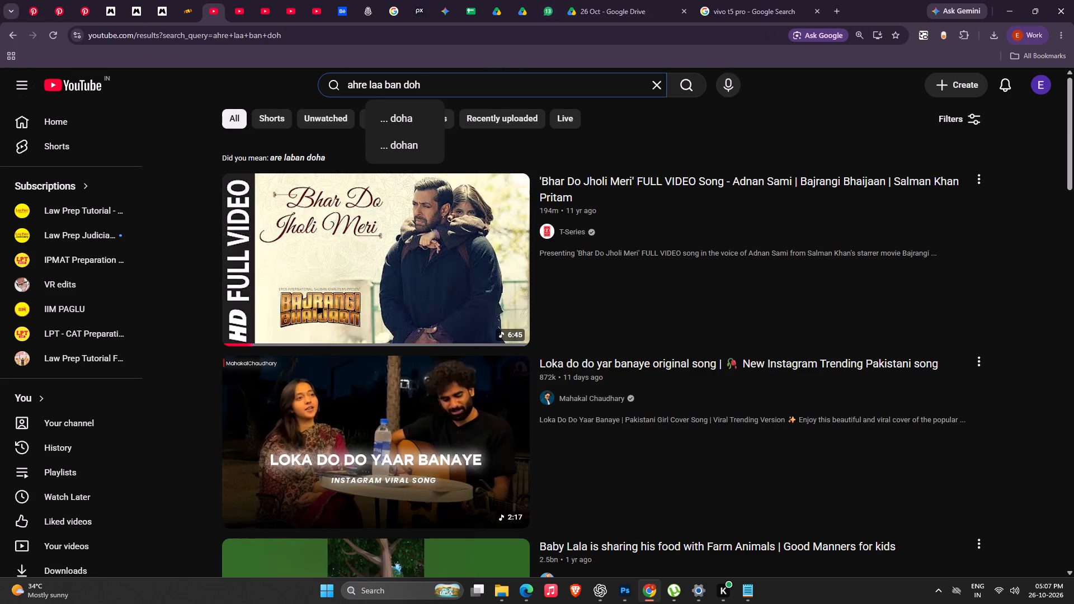
key(BackSpace)
key(BackSpace)
key(BackSpace)
key(BackSpace)
text(ndo)
key(Return)
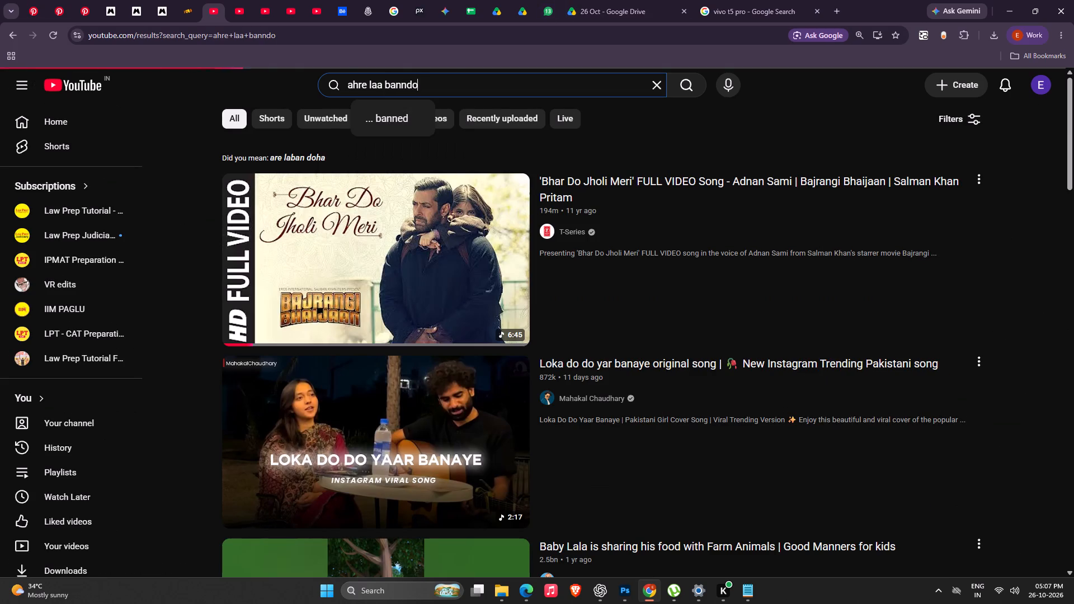
Look through the song results and open the 2023 Marwadi wedding song "घुमतडी घोड़ी मत चढ़जो बनसा" by Suman Chouhan.
scroll(463, 271, down, 1)
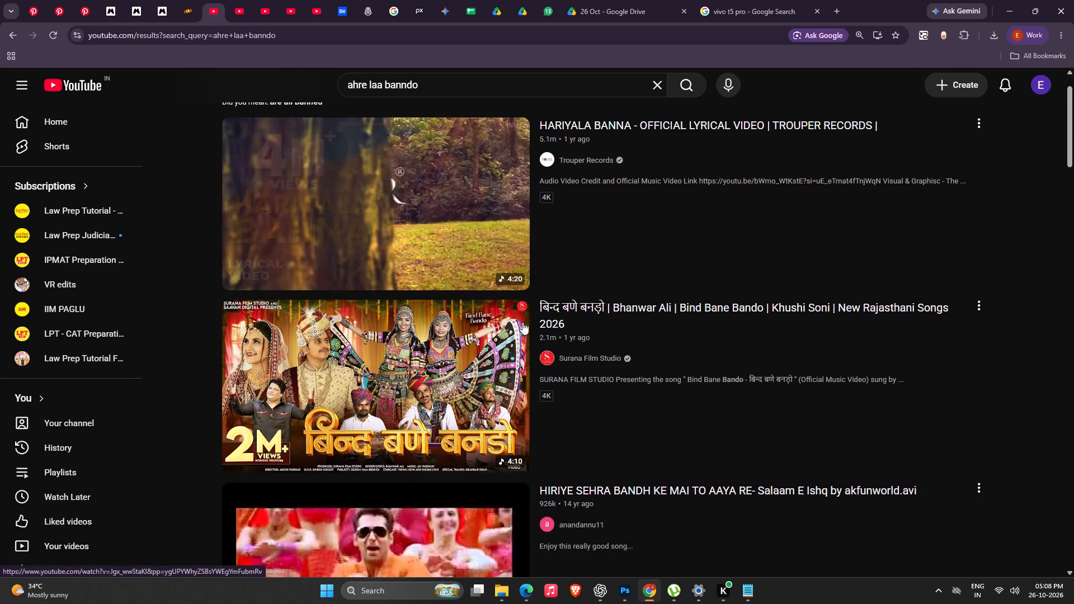
scroll(576, 432, down, 8)
scroll(269, 425, down, 6)
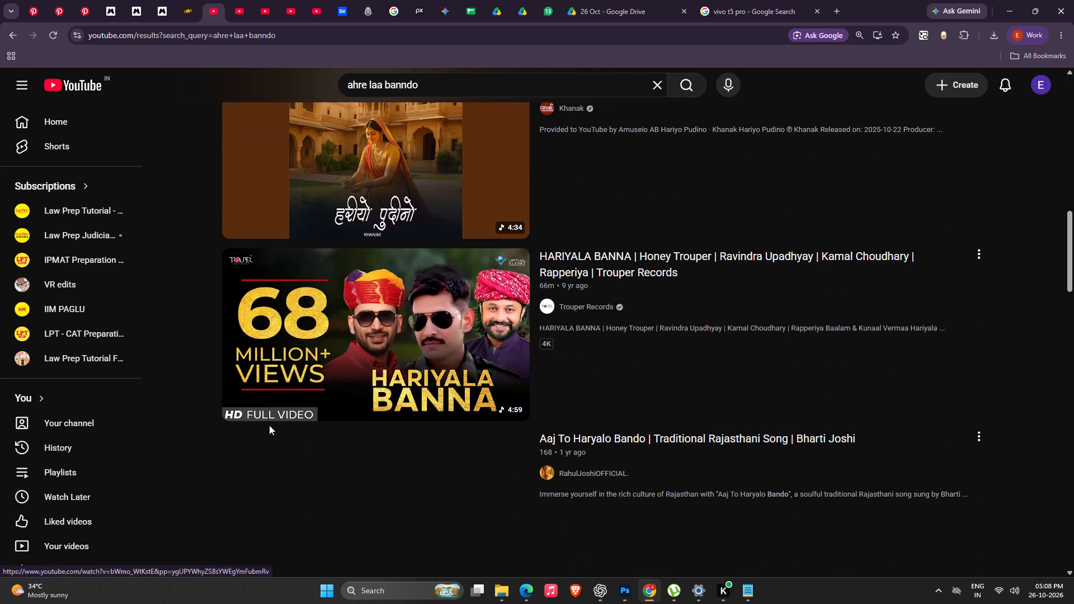
scroll(268, 424, down, 11)
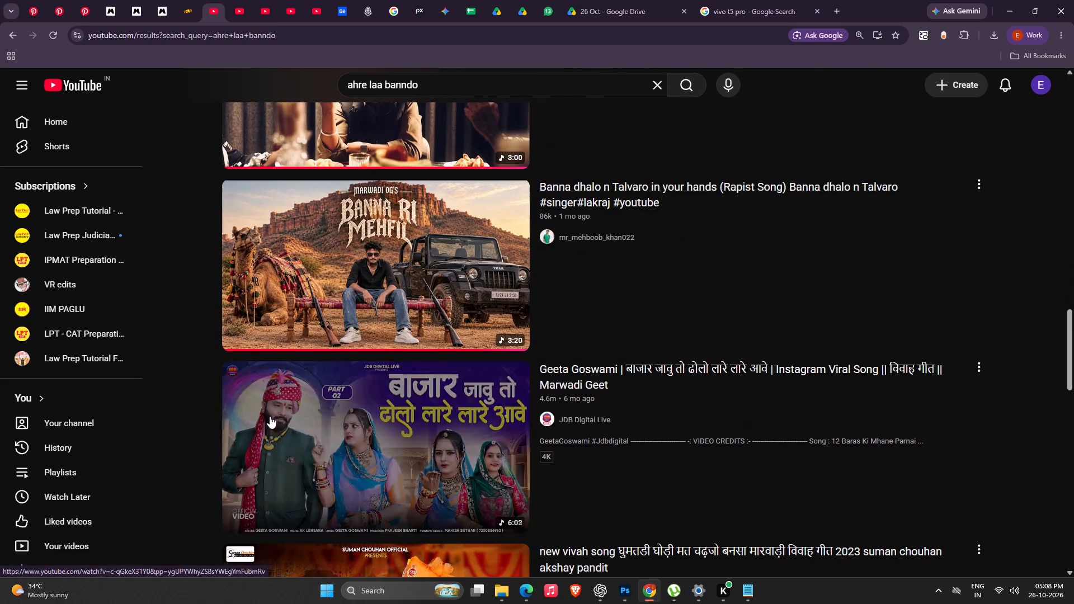
scroll(181, 418, down, 14)
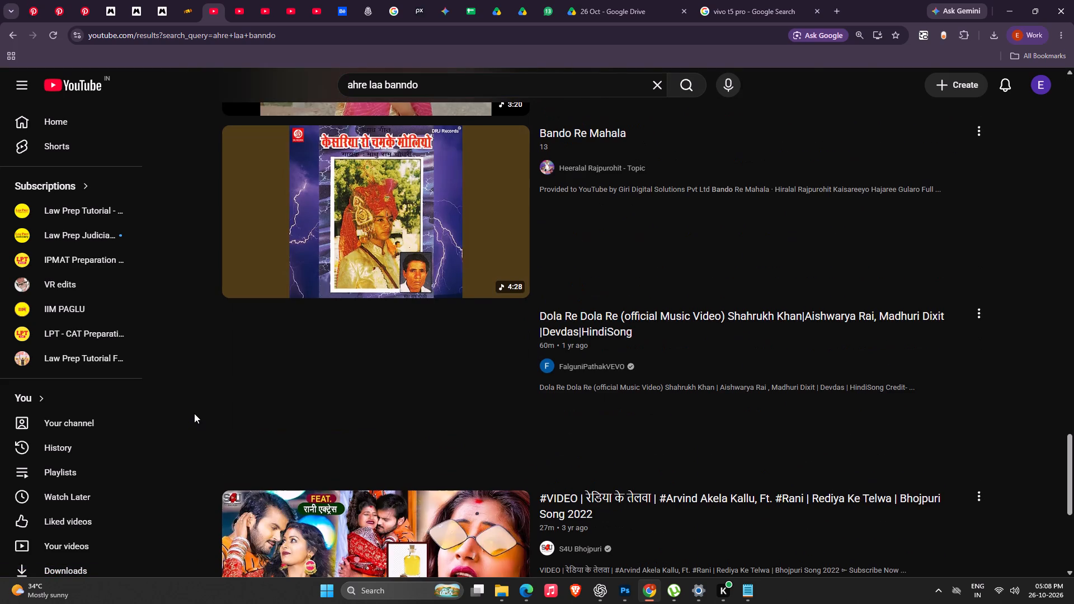
scroll(194, 413, down, 10)
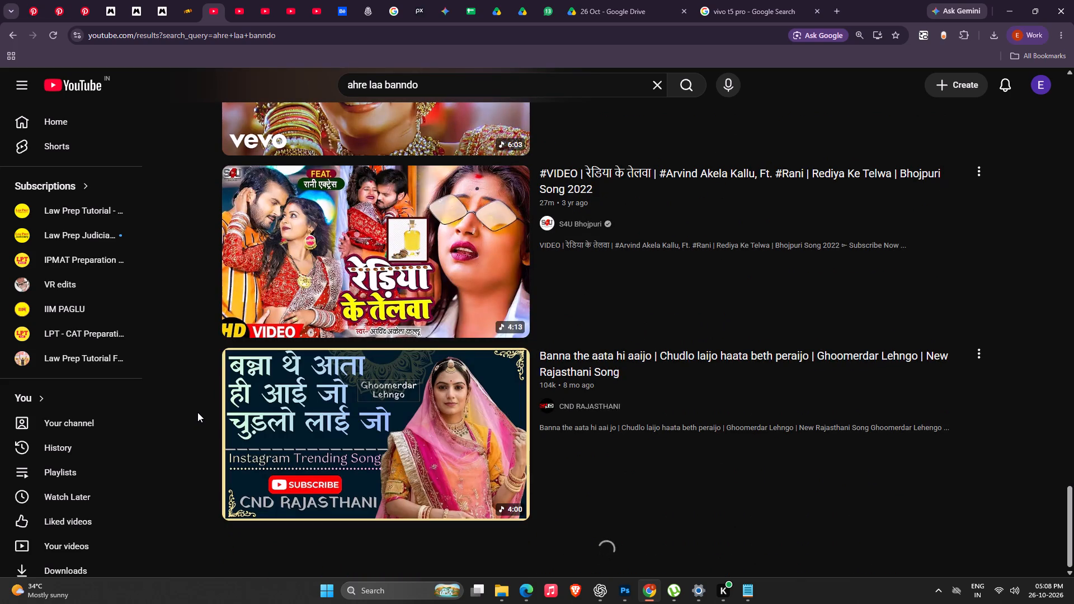
scroll(197, 412, down, 1)
key(alt+Tab)
key(alt+Tab)
scroll(309, 377, up, 13)
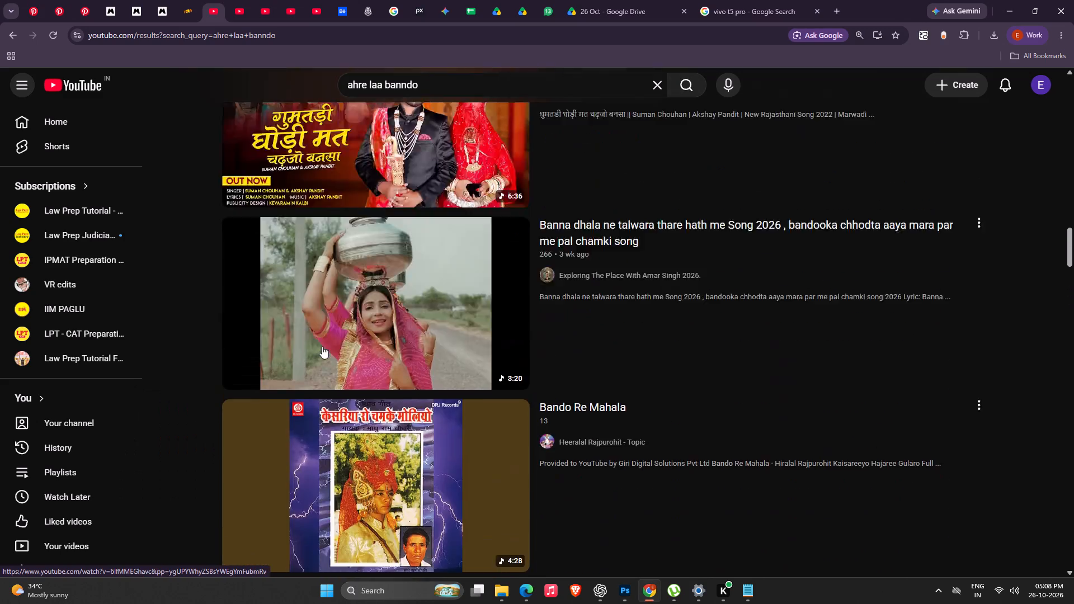
click(312, 278)
Return to the wedding song's video page and look over its comments and suggested videos.
key(alt+Tab)
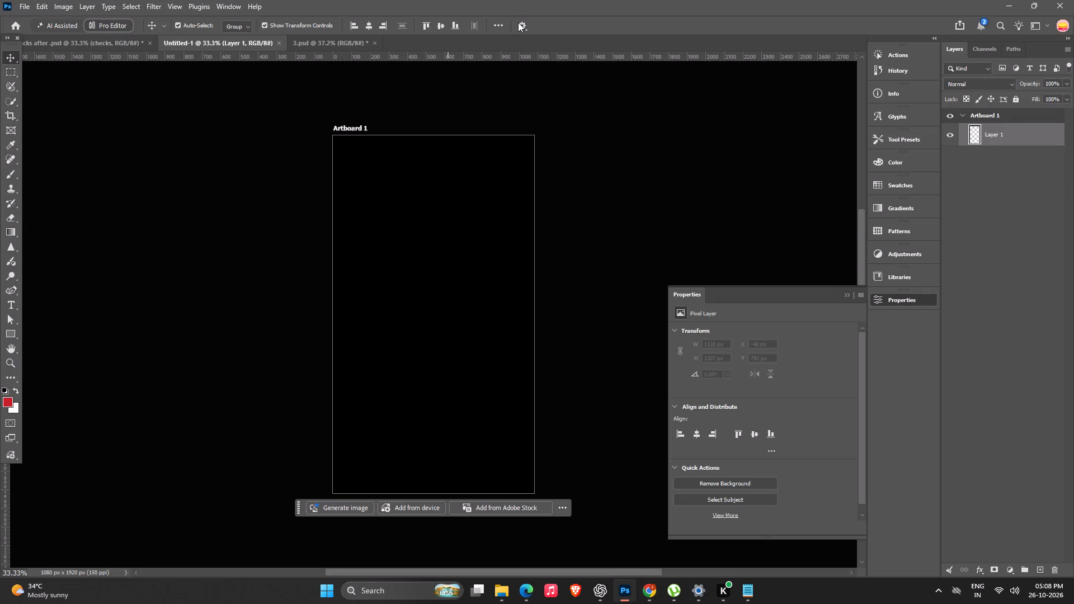
click(639, 589)
click(523, 0)
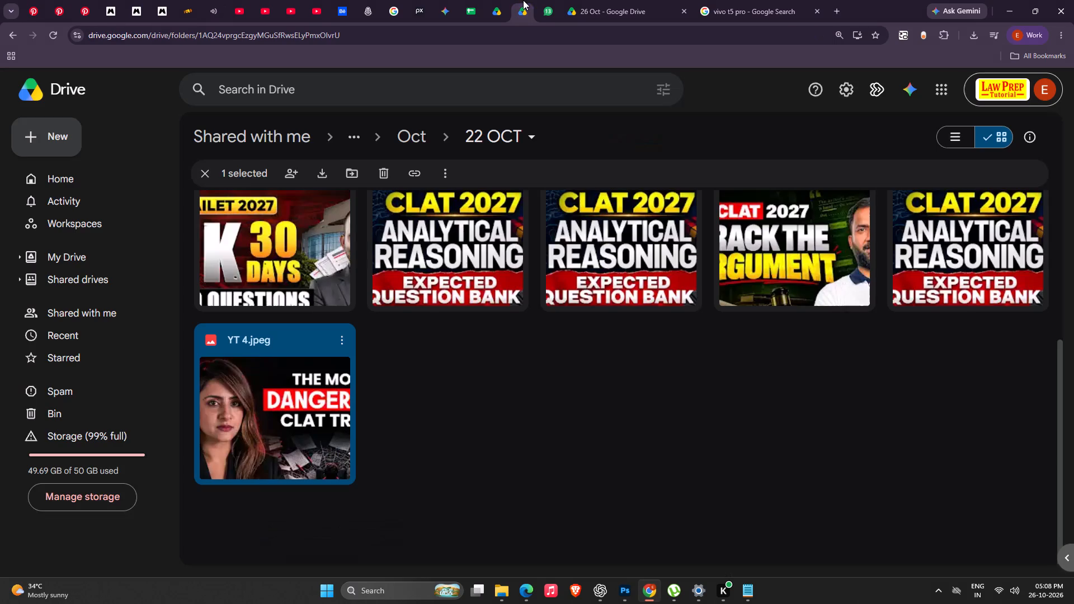
click(230, 0)
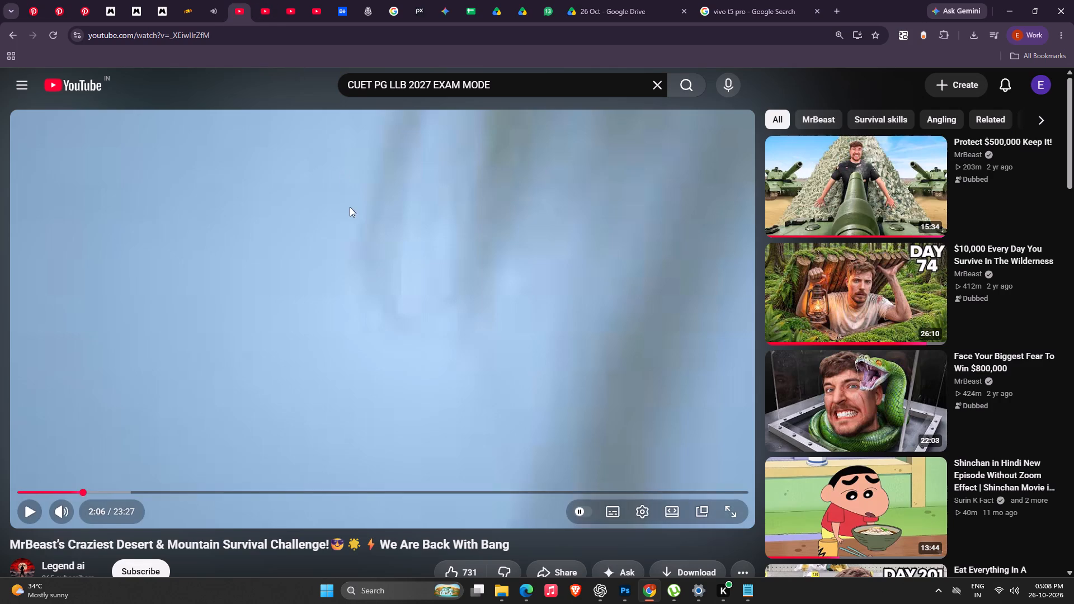
scroll(350, 209, down, 6)
drag(215, 0, 216, 6)
scroll(302, 371, down, 7)
scroll(375, 393, down, 7)
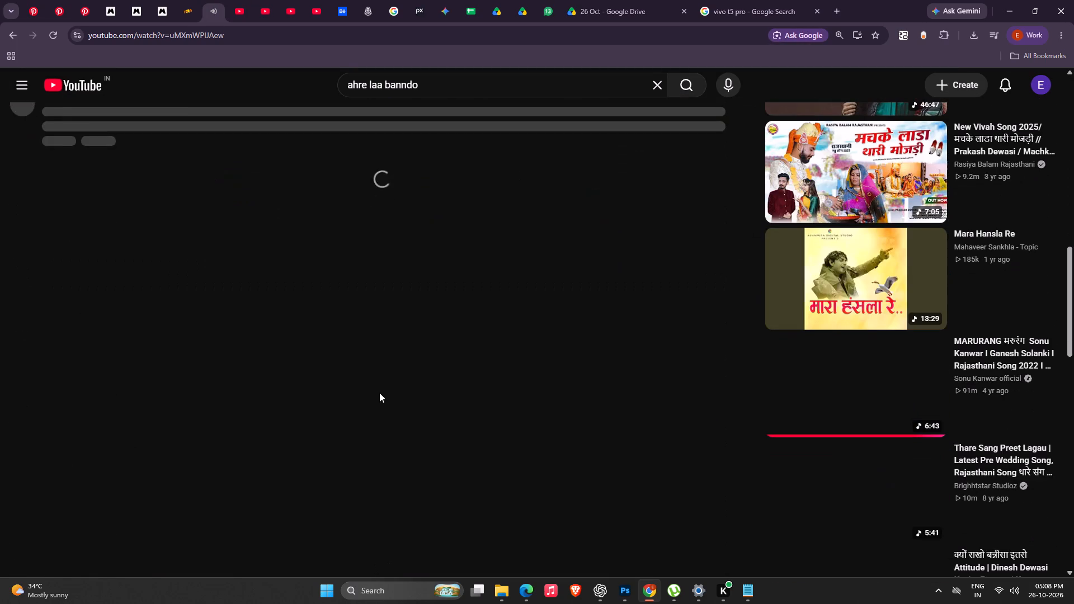
Turn on Bluetooth and connect the ECHO Buds.
click(1015, 588)
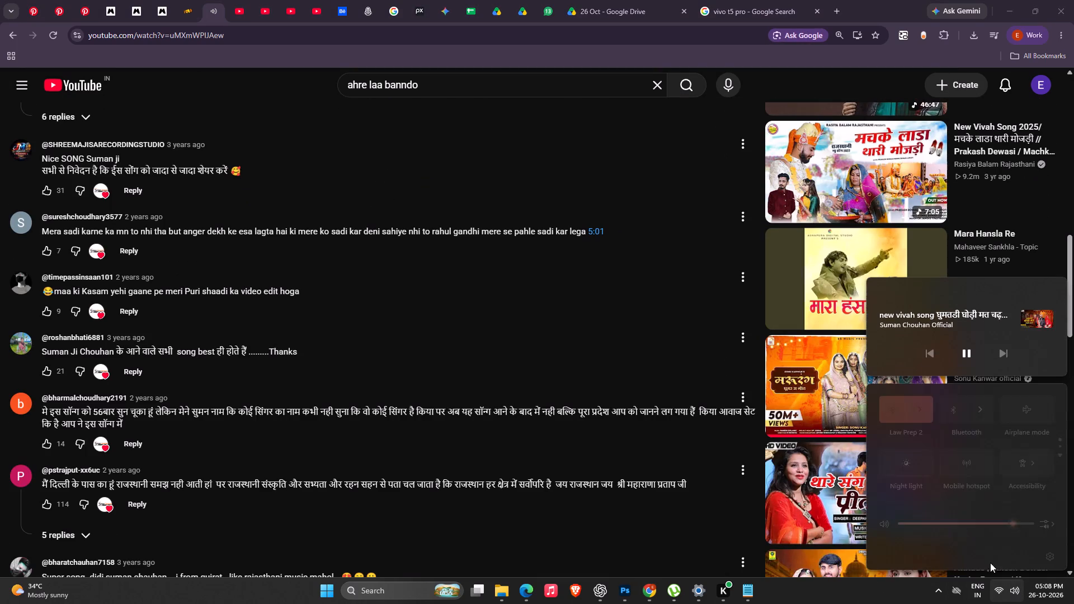
click(977, 412)
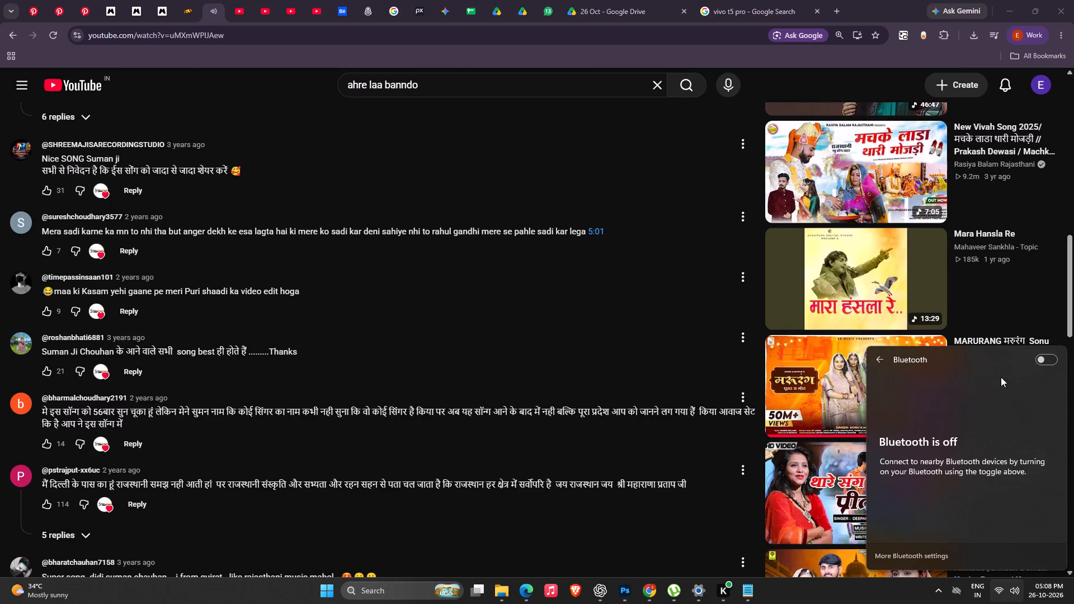
click(1053, 362)
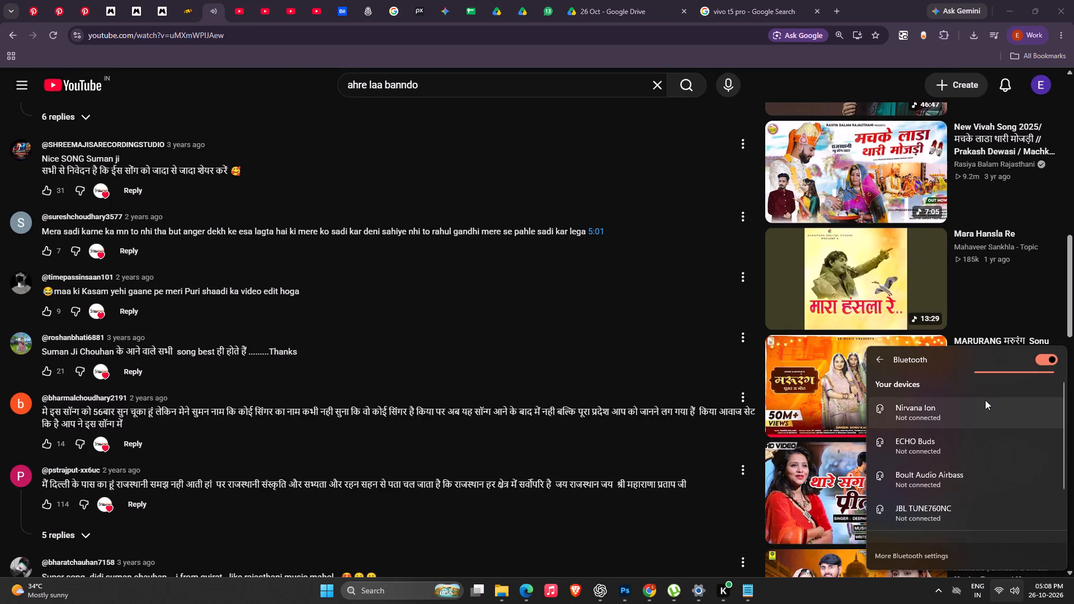
click(943, 433)
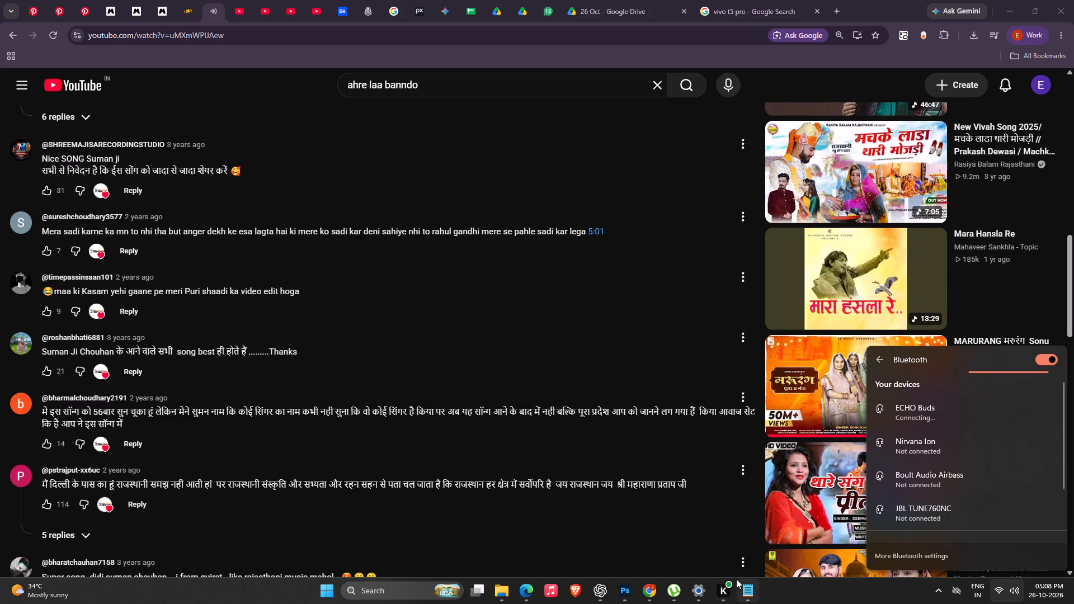
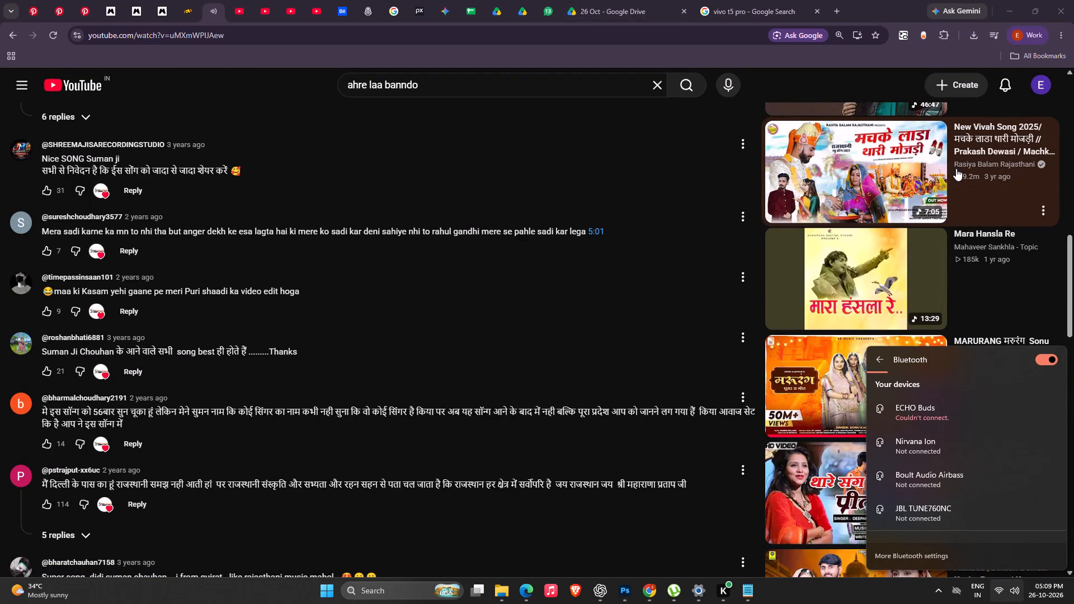
Retry the Bluetooth connection to the ECHO Buds and close the device list.
click(970, 400)
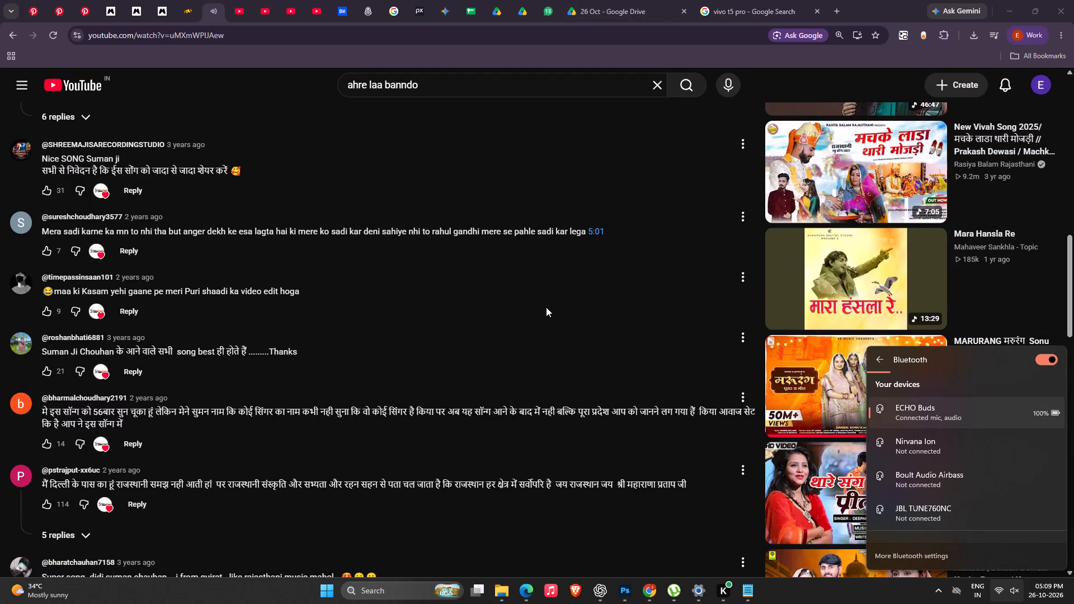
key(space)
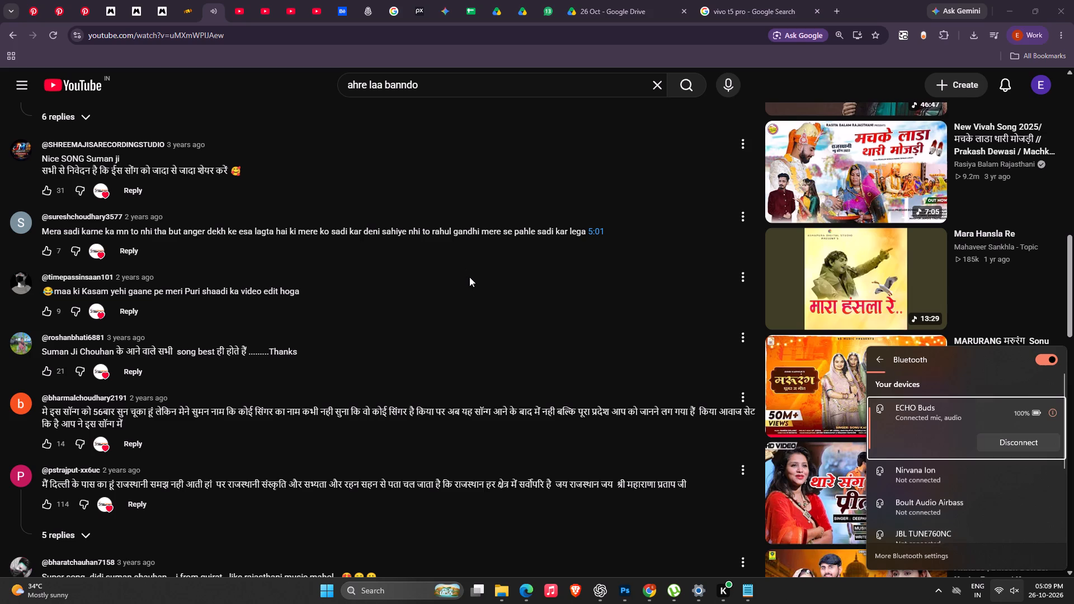
scroll(468, 308, up, 3)
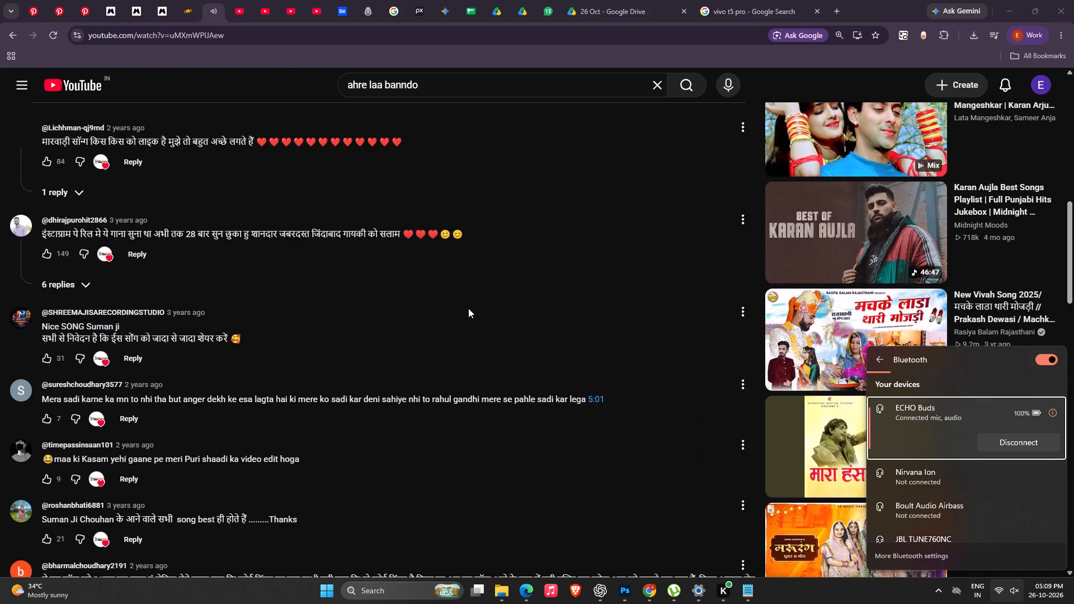
scroll(468, 308, up, 4)
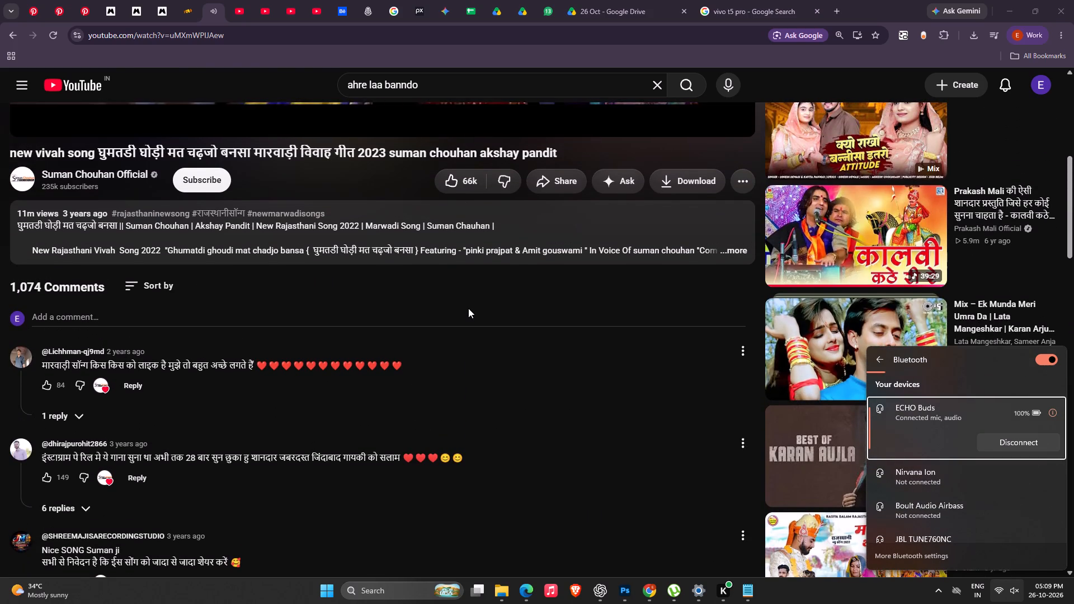
scroll(468, 308, down, 4)
click(600, 315)
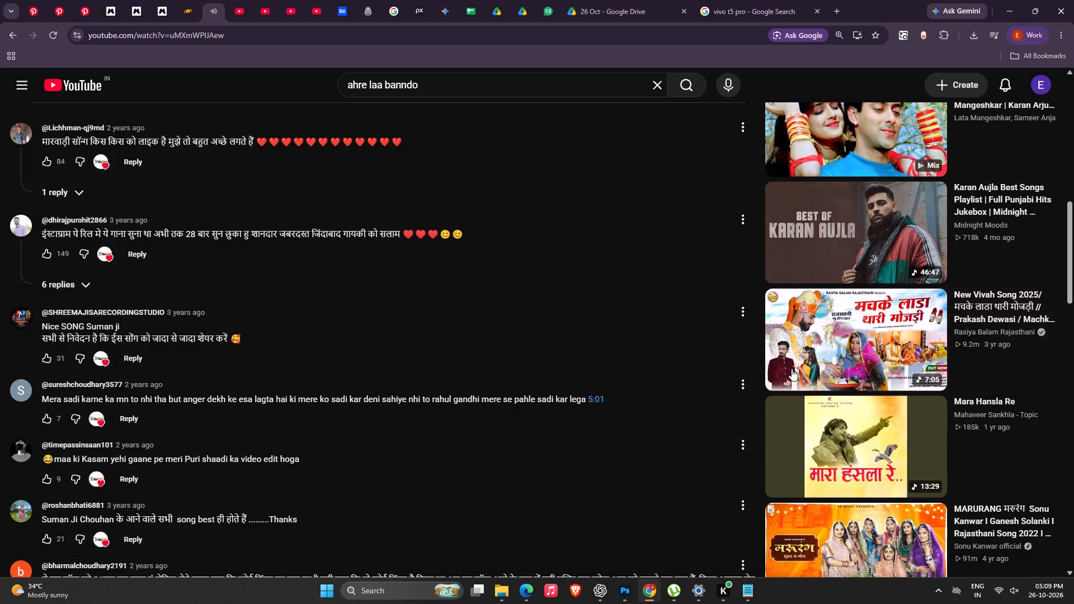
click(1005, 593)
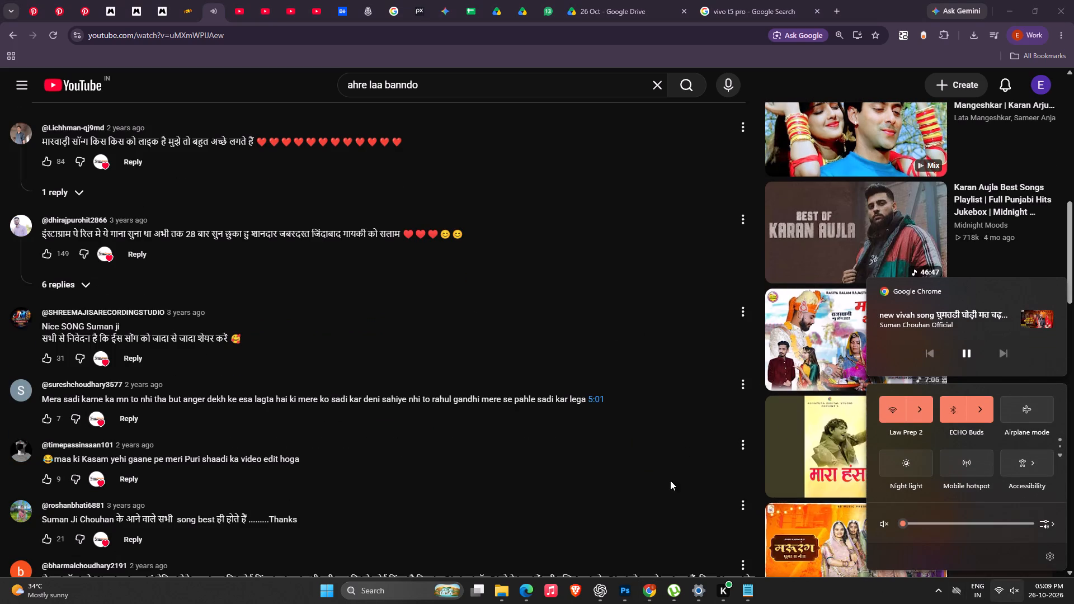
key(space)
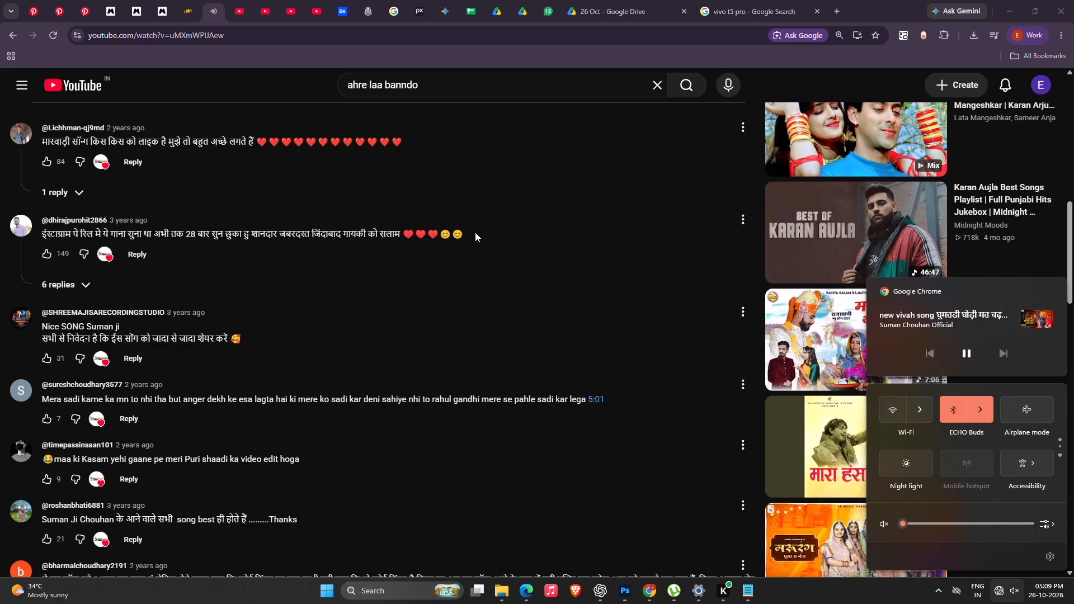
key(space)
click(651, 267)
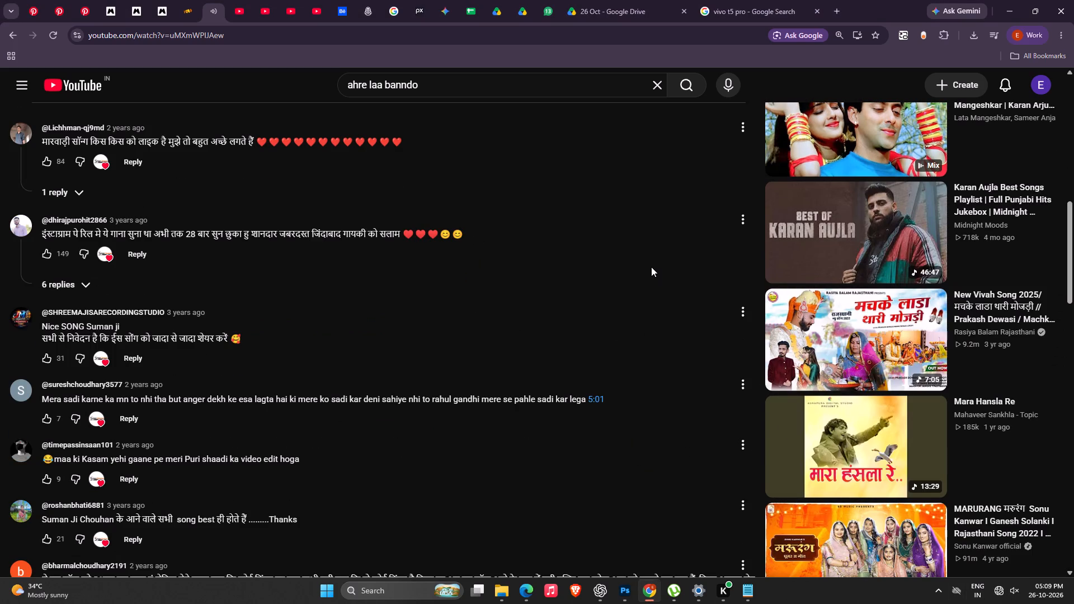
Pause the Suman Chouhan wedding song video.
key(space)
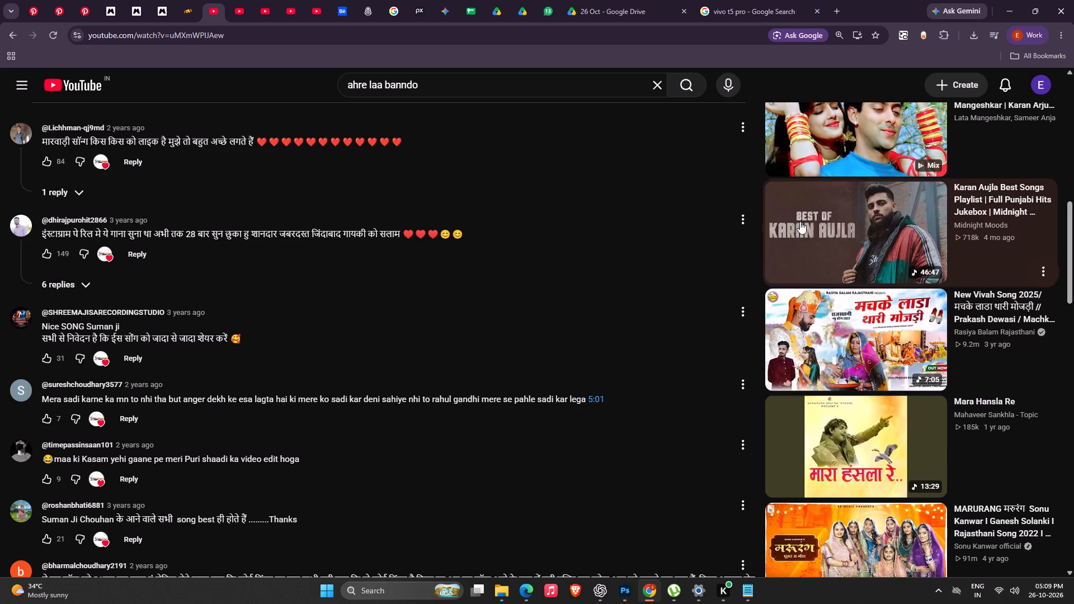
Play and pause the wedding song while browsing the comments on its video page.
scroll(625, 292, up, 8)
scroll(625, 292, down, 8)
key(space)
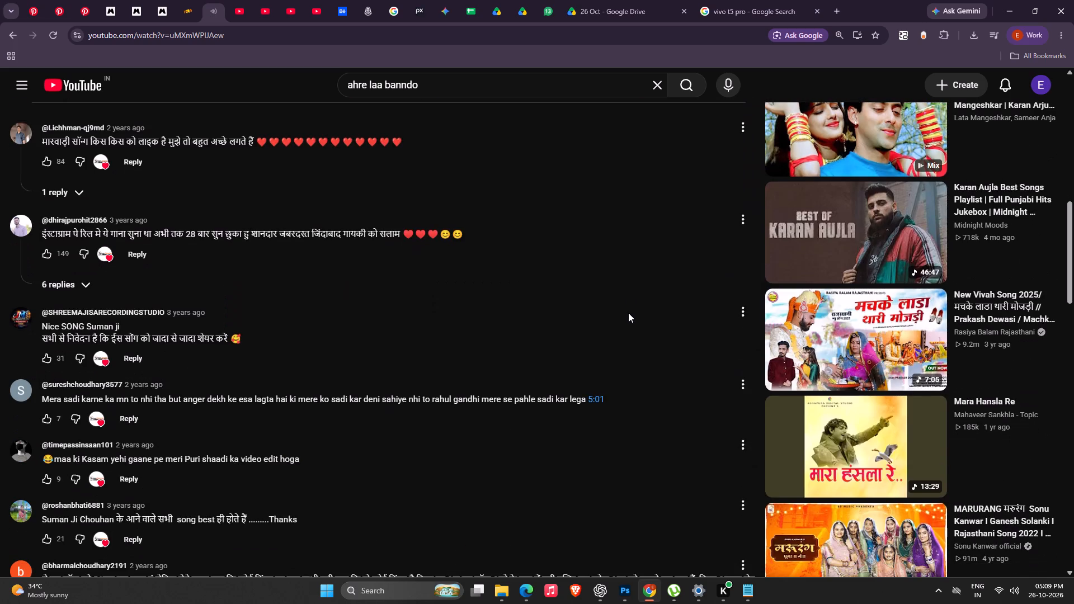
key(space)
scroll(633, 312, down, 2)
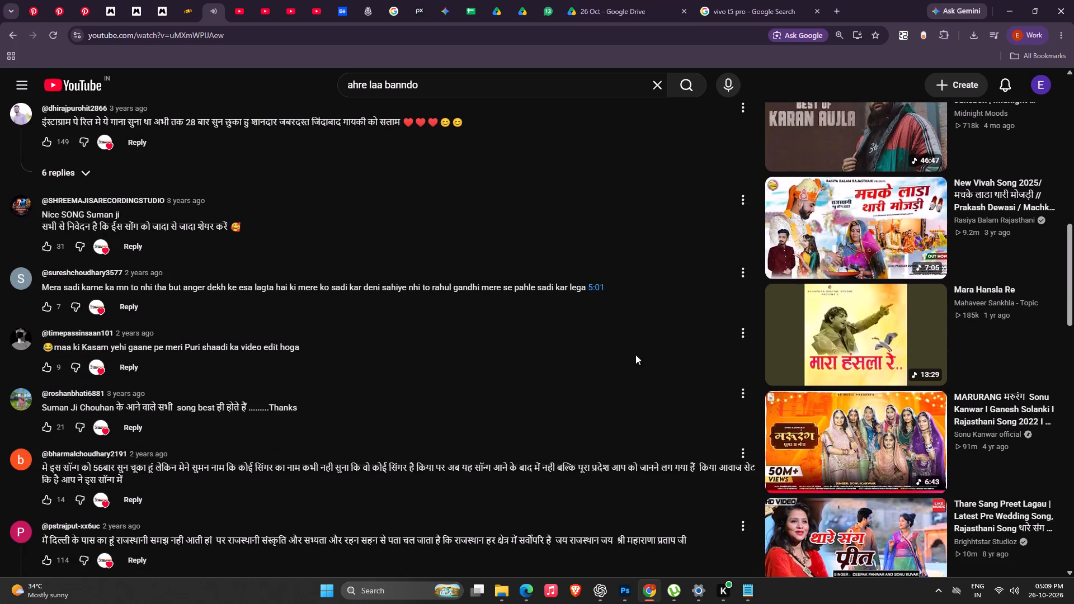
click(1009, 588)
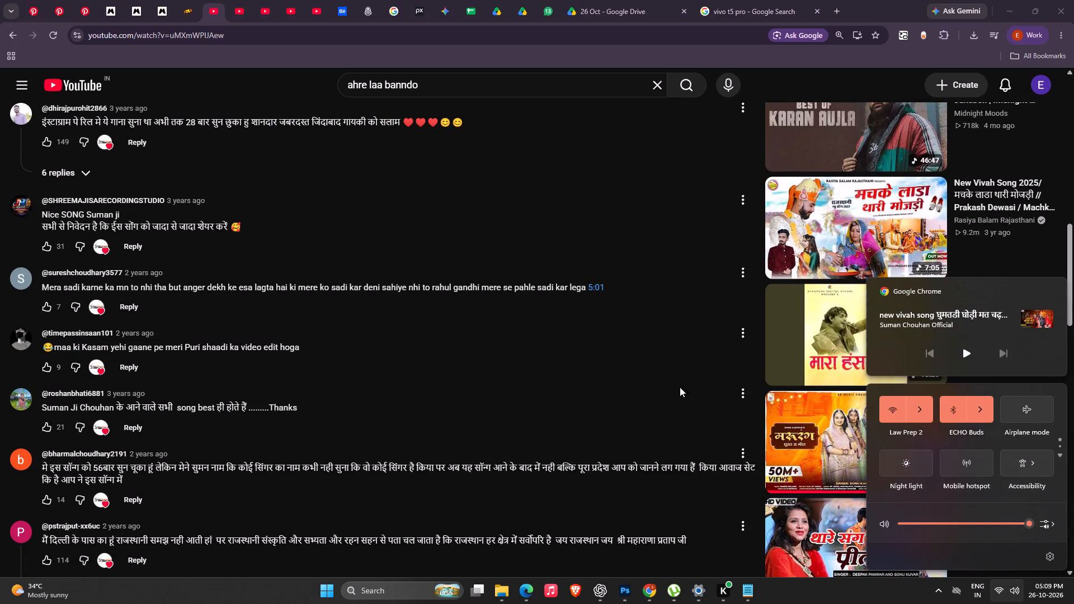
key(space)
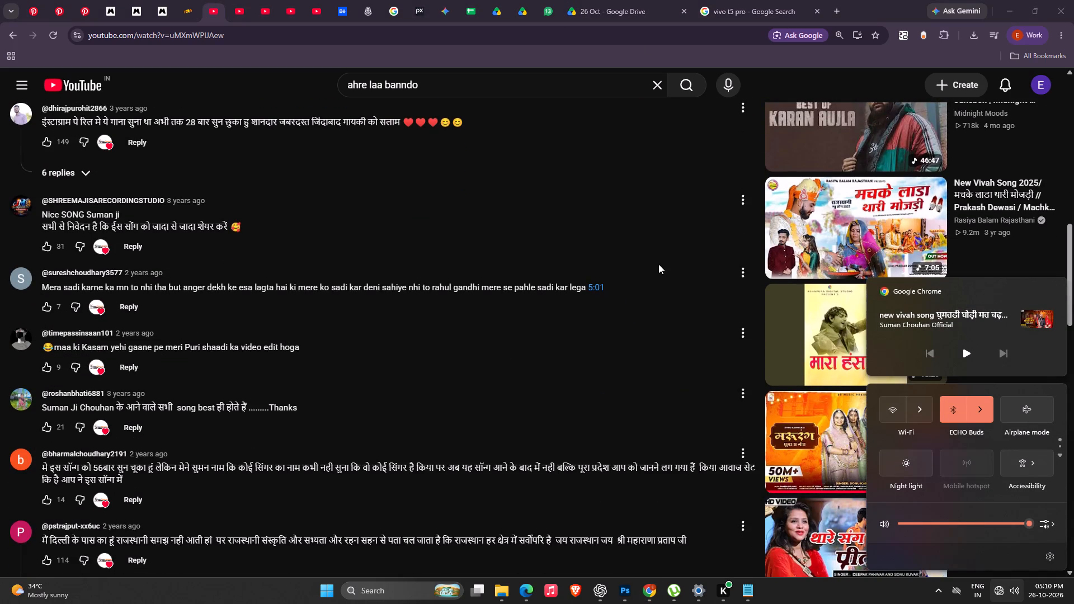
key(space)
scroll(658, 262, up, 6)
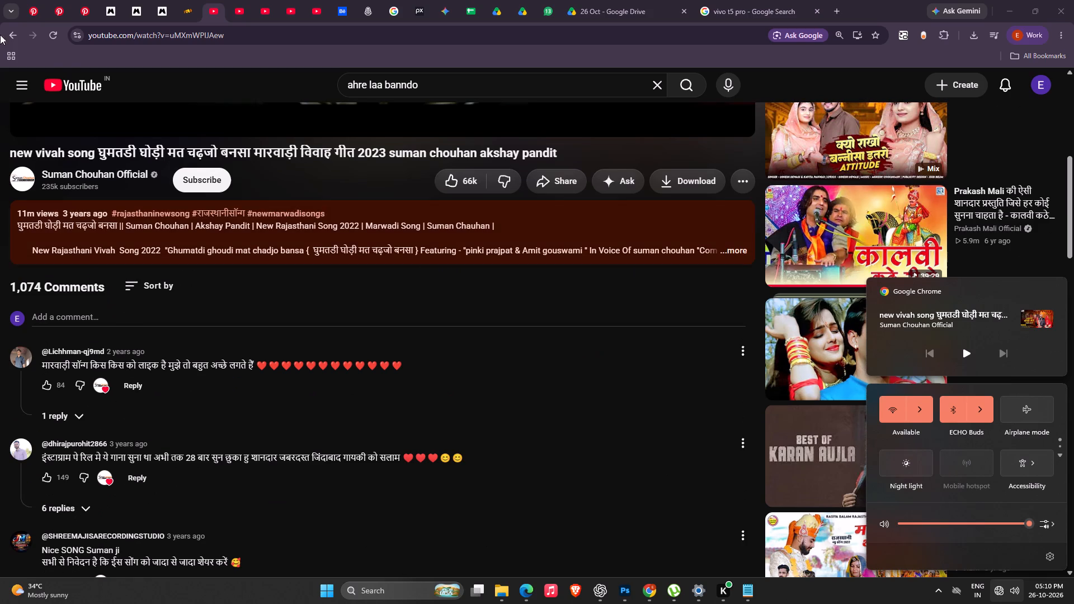
Resume the wedding song's playback and lower the system volume to a little over half.
click(28, 114)
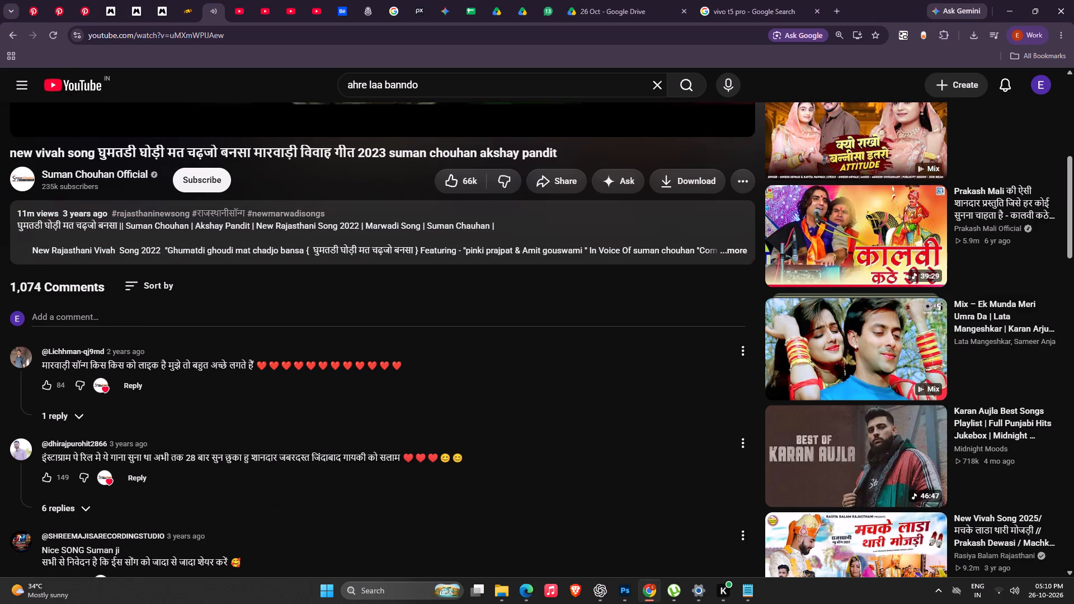
scroll(359, 332, down, 7)
scroll(672, 468, down, 8)
click(1018, 589)
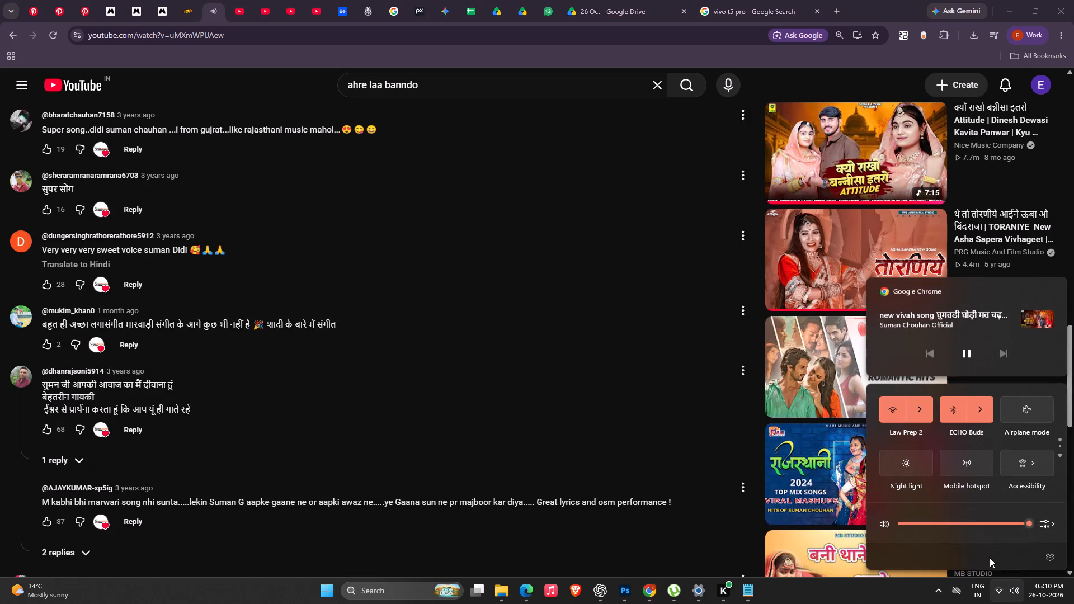
drag(984, 528, 979, 528)
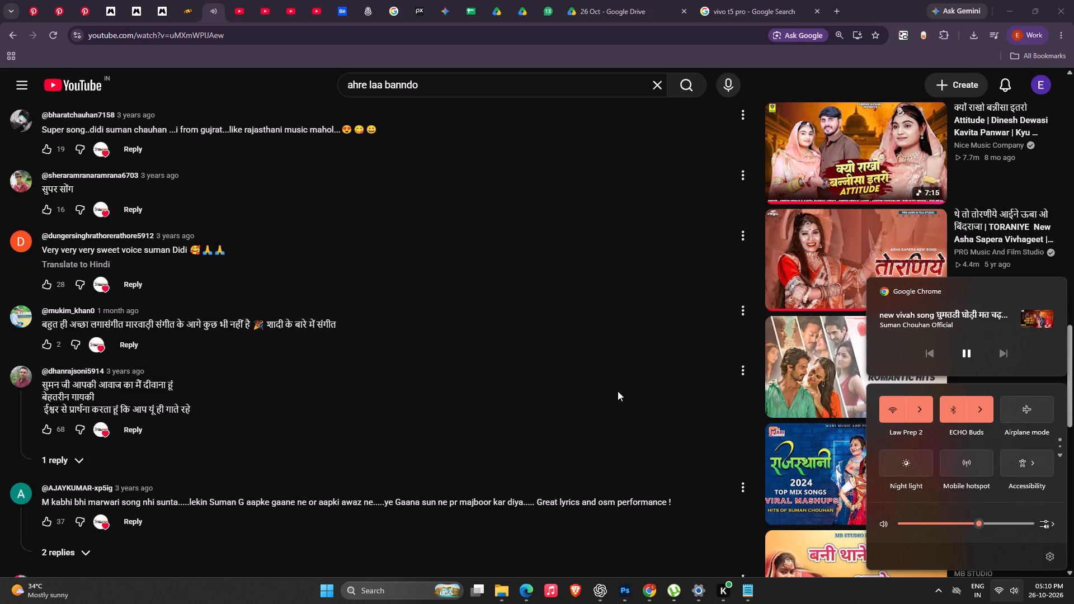
Switch through the open windows to view the 26-10 folder in File Explorer and return to Google Chrome.
key(alt+Tab)
key(alt+Tab)
key(alt+Tab)
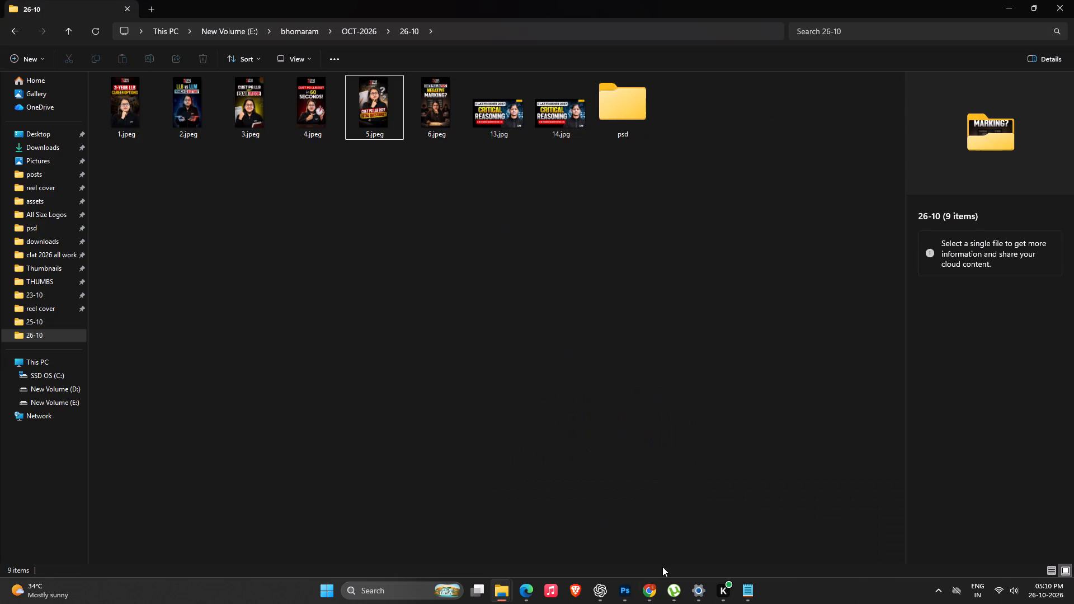
click(640, 584)
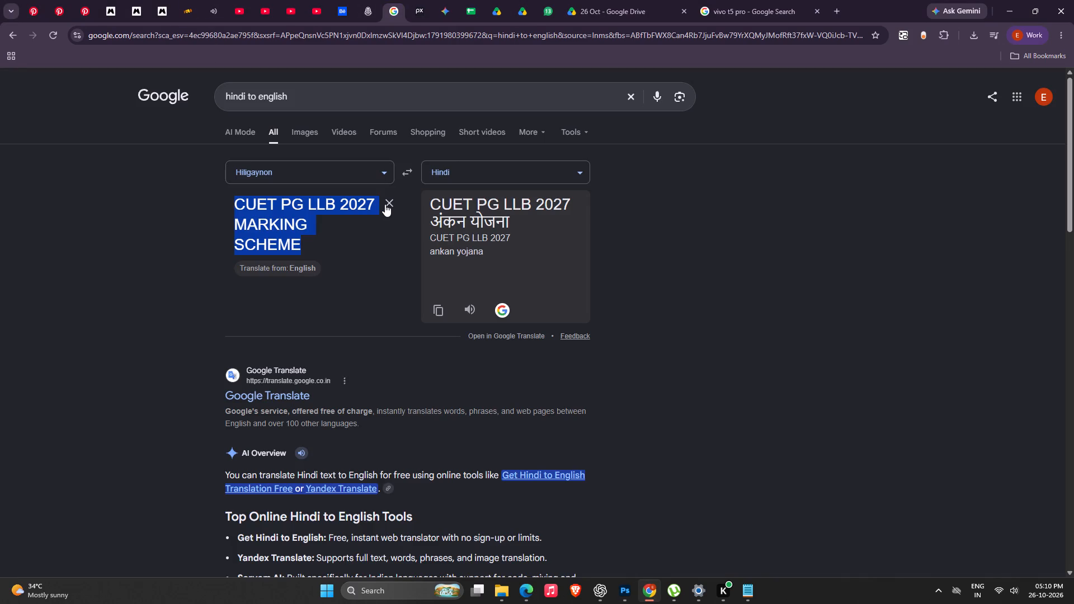
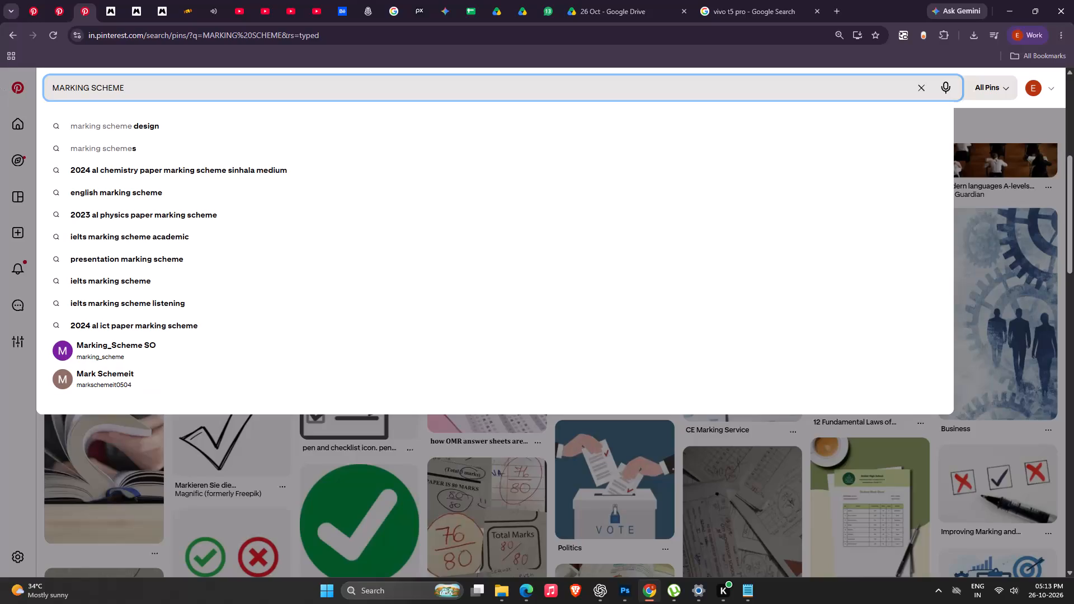
Search Pinterest for "MARKING SCHEME" in the second Pinterest page and browse the pins for cover ideas.
key(Return)
click(131, 89)
key(Return)
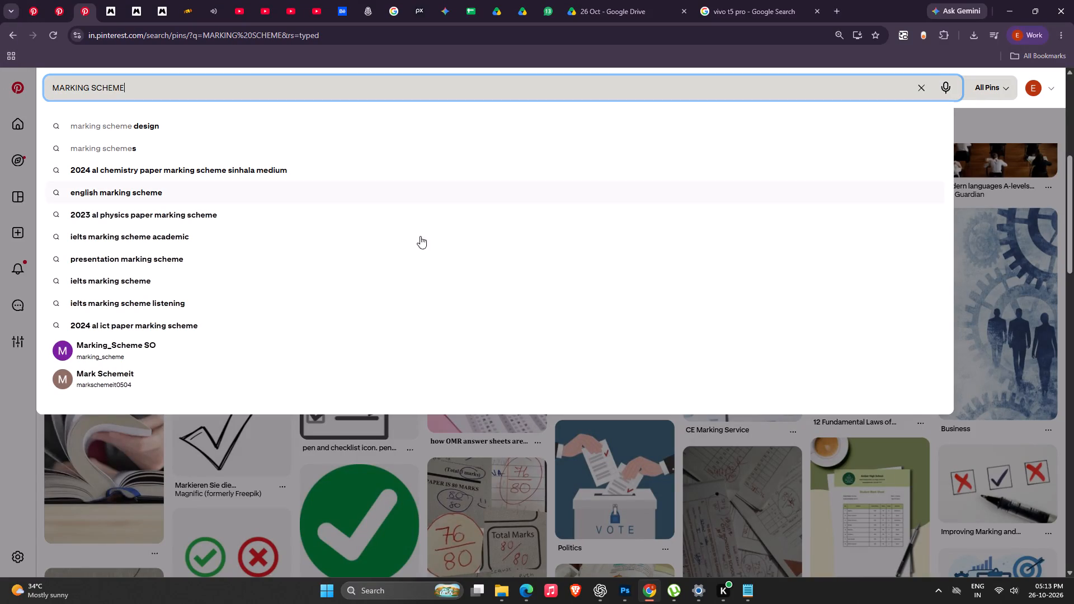
click(1005, 120)
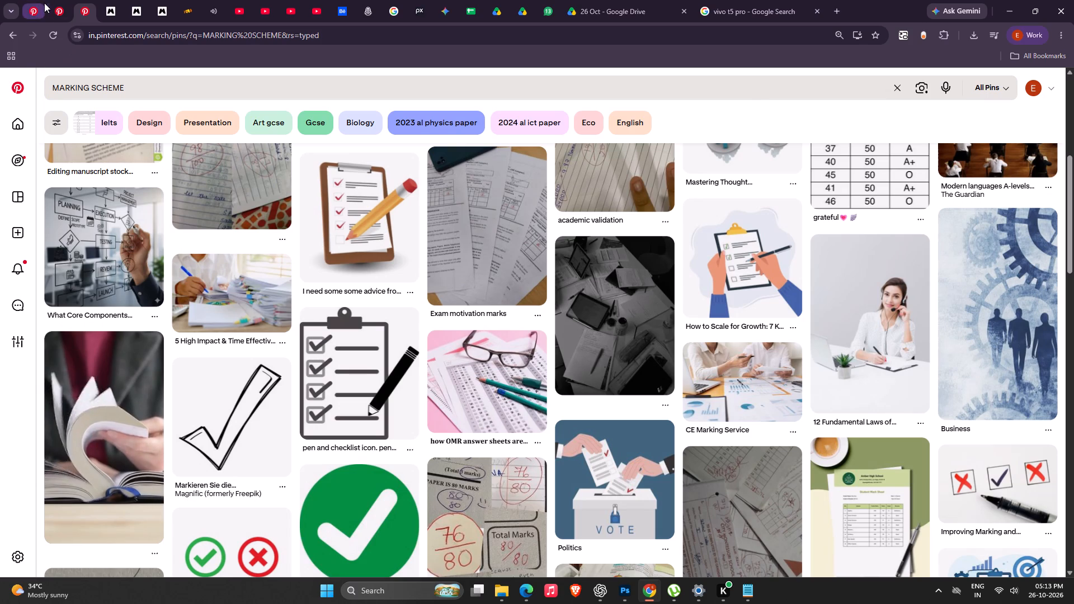
click(51, 1)
click(154, 83)
key(ctrl+v)
key(Return)
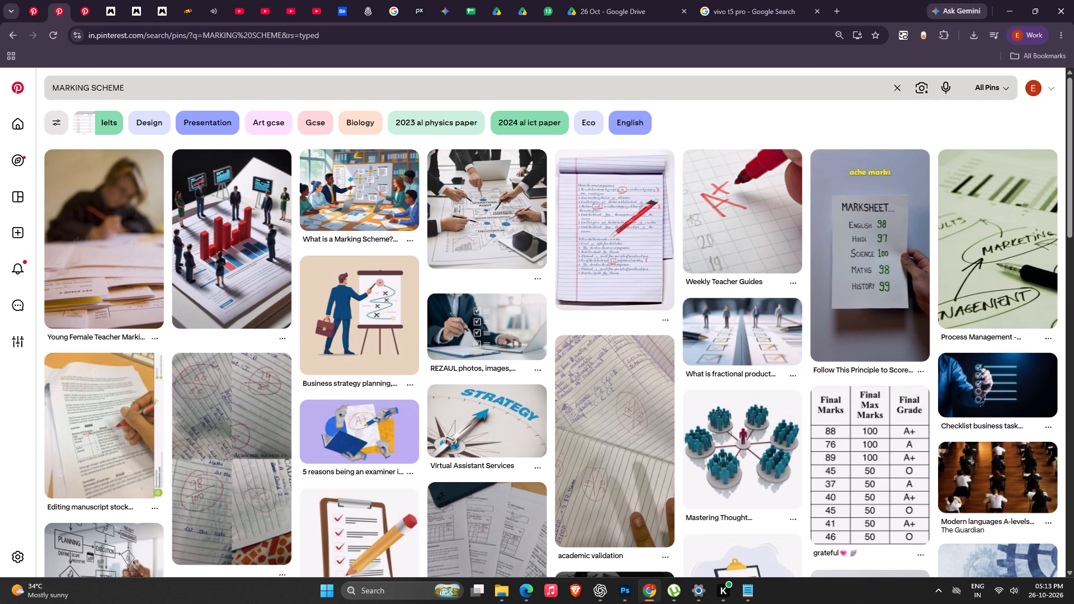
scroll(790, 337, down, 6)
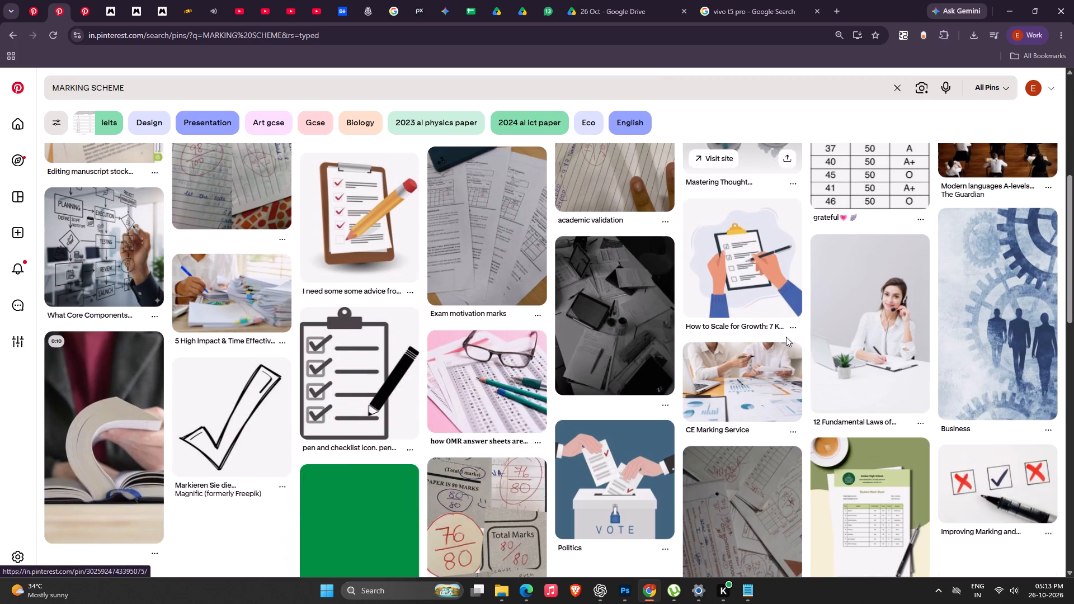
scroll(787, 412, down, 5)
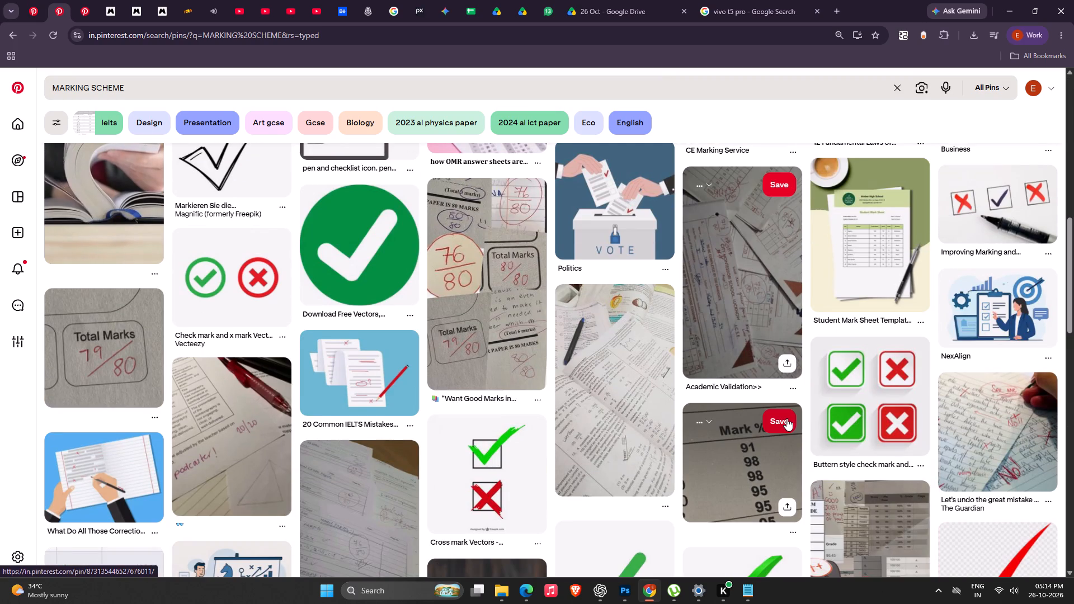
scroll(786, 419, down, 2)
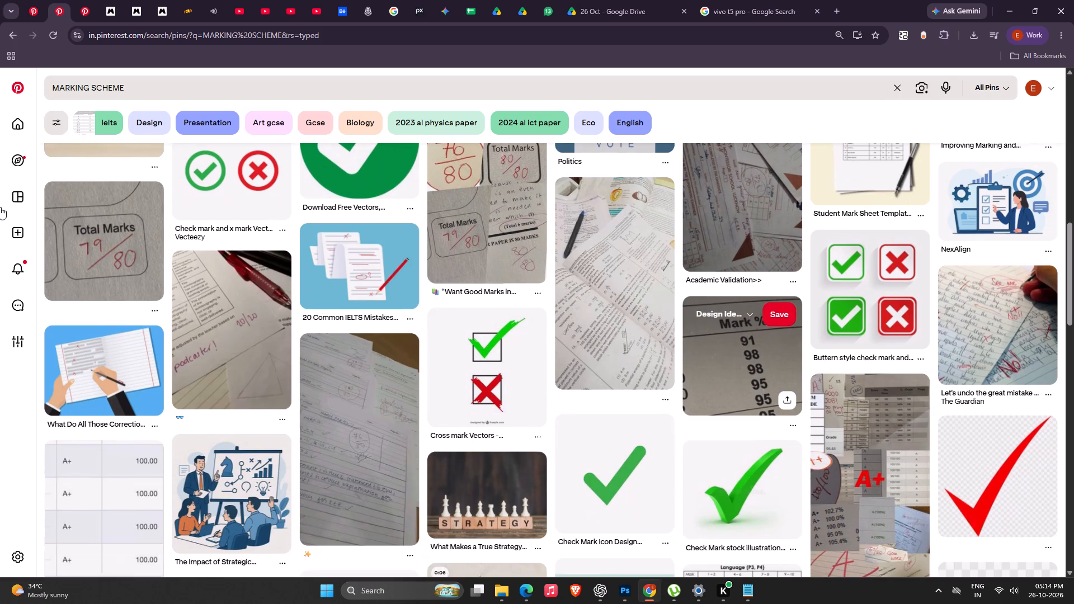
click(163, 82)
key(space)
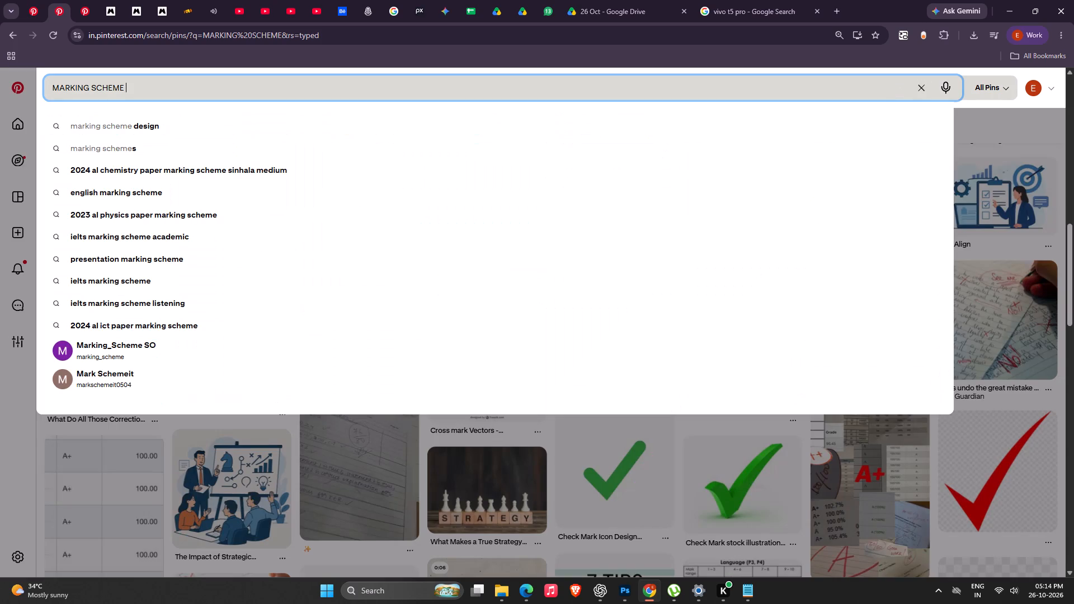
text(visual ides)
key(Return)
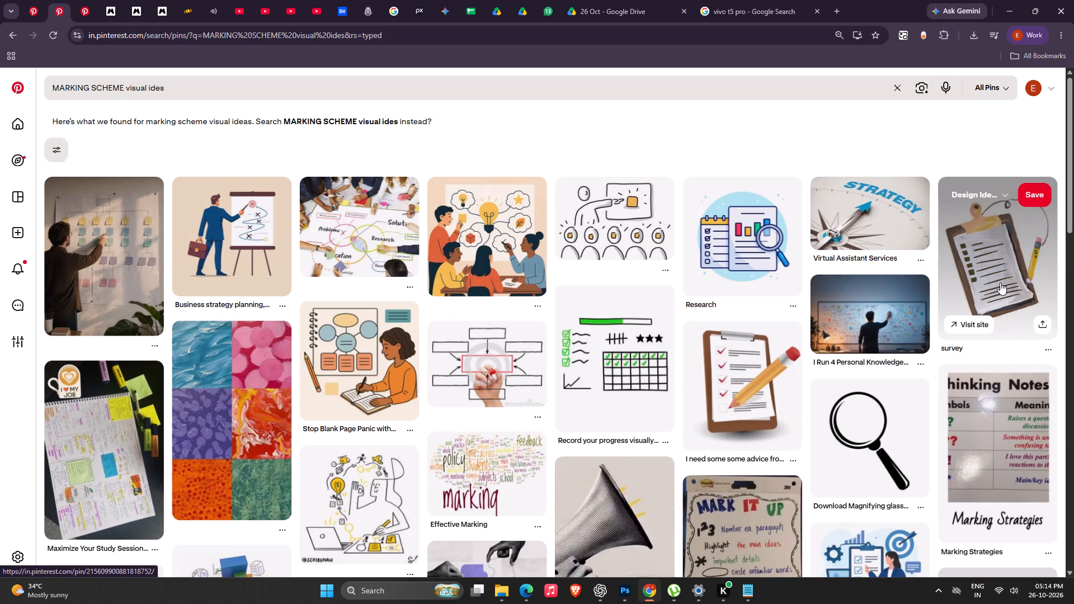
scroll(521, 375, down, 5)
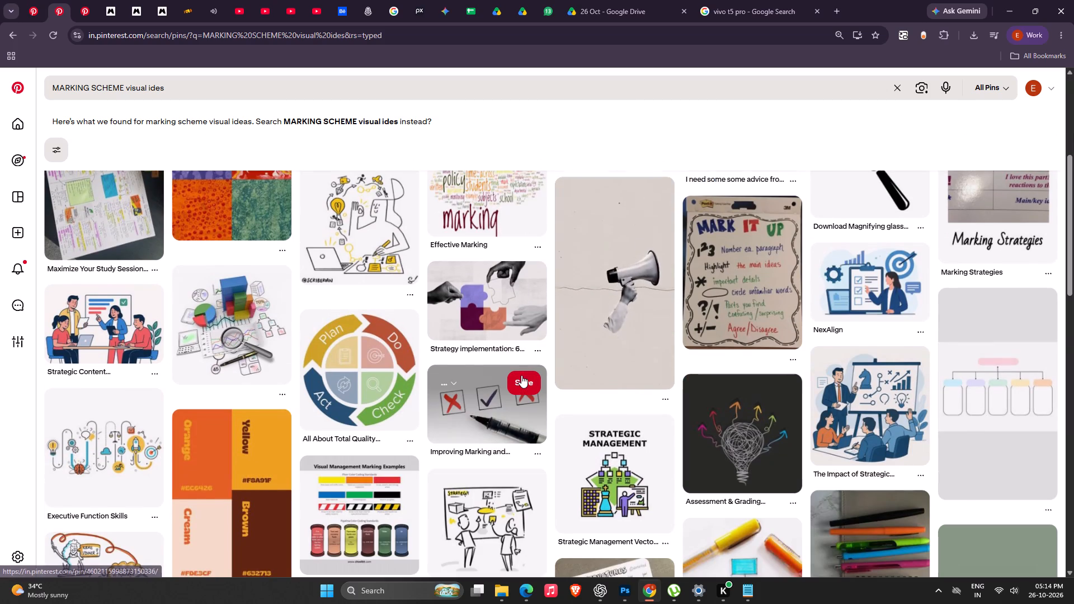
scroll(521, 375, down, 10)
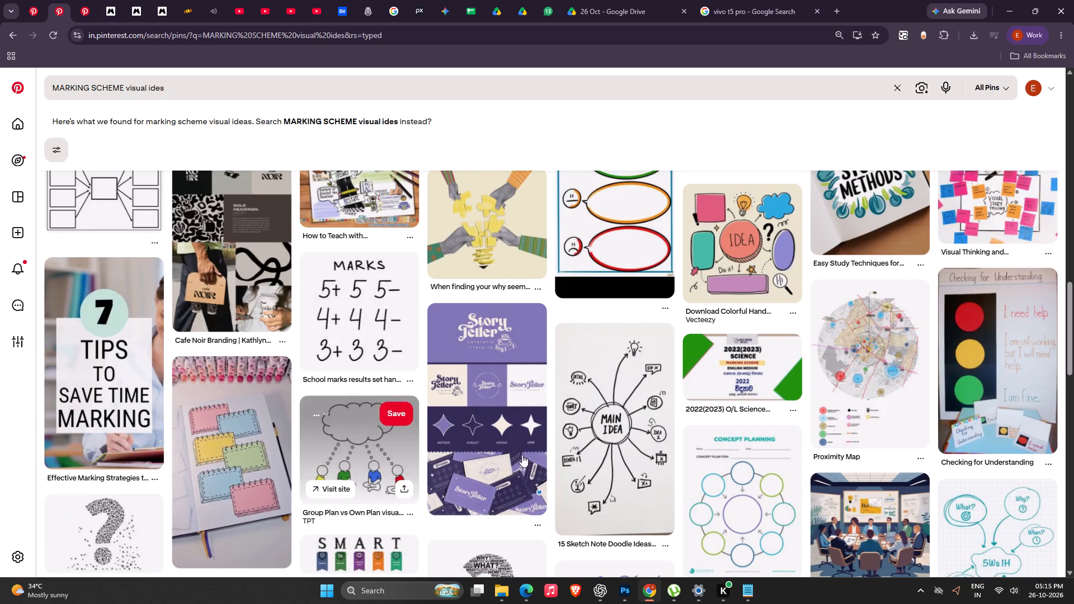
scroll(522, 455, up, 17)
scroll(503, 383, up, 14)
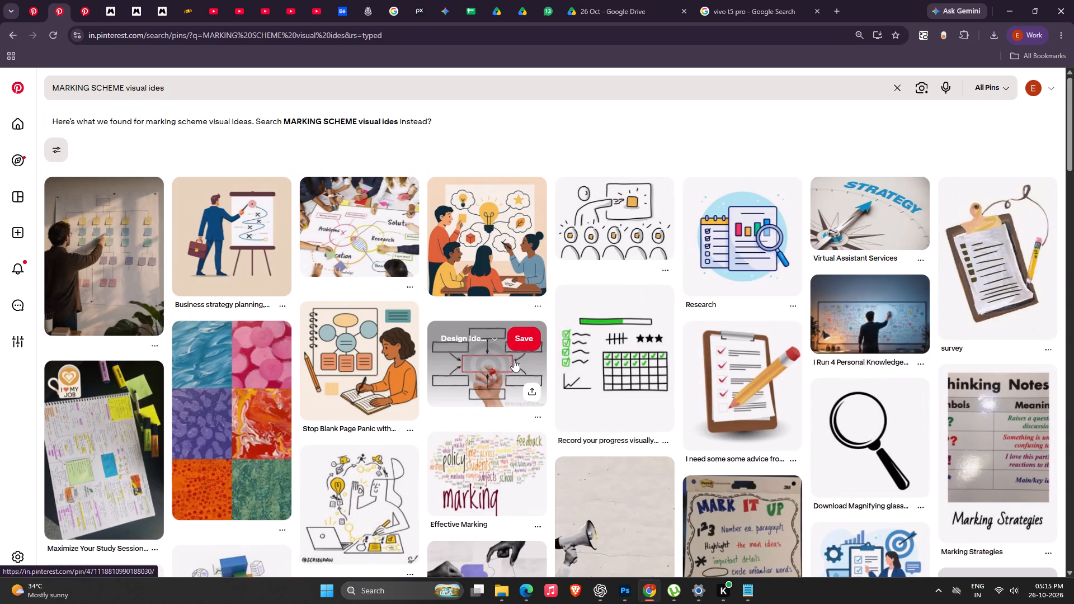
scroll(514, 360, up, 7)
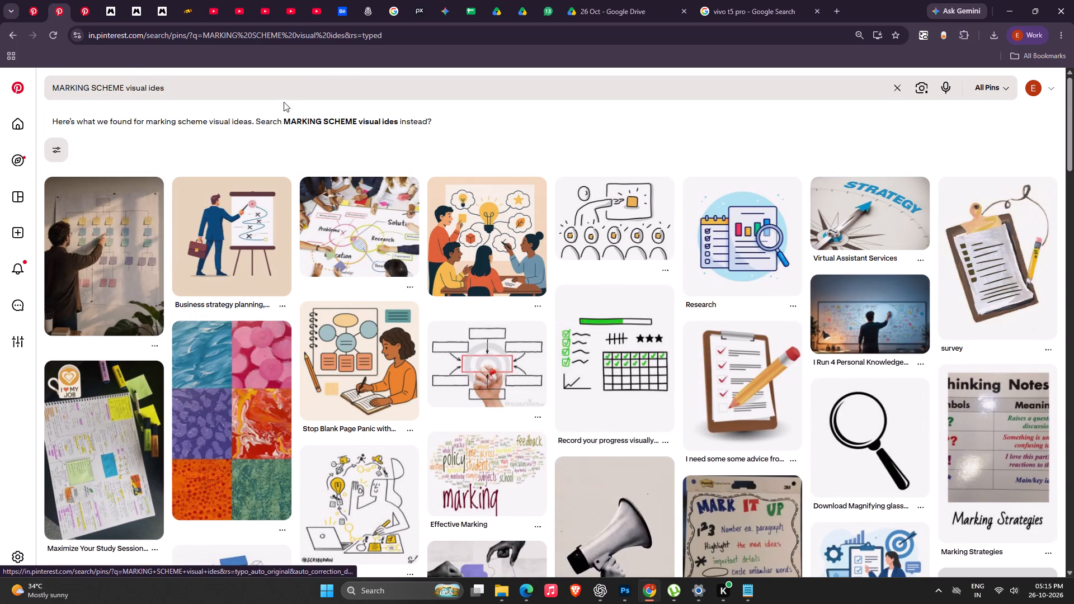
Shorten the Pinterest query to "MARKING SCHEME" and run the search.
click(183, 86)
key(BackSpace)
key(BackSpace)
key(BackSpace)
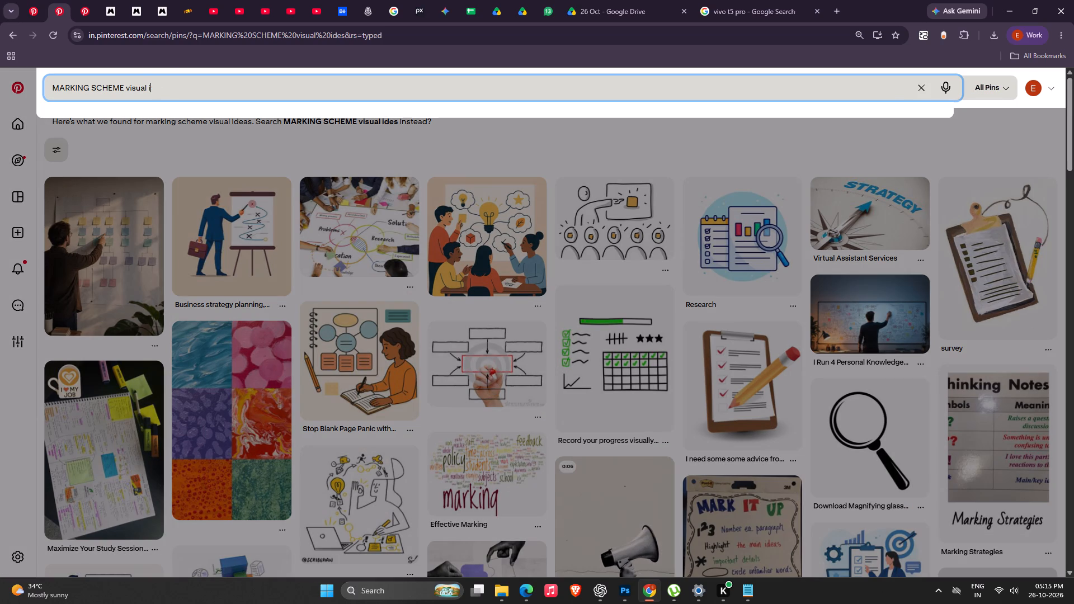
key(BackSpace)
key(BackSpace)
key(BackSpace)
key(BackSpace)
key(BackSpace)
key(BackSpace)
key(BackSpace)
key(BackSpace)
key(Return)
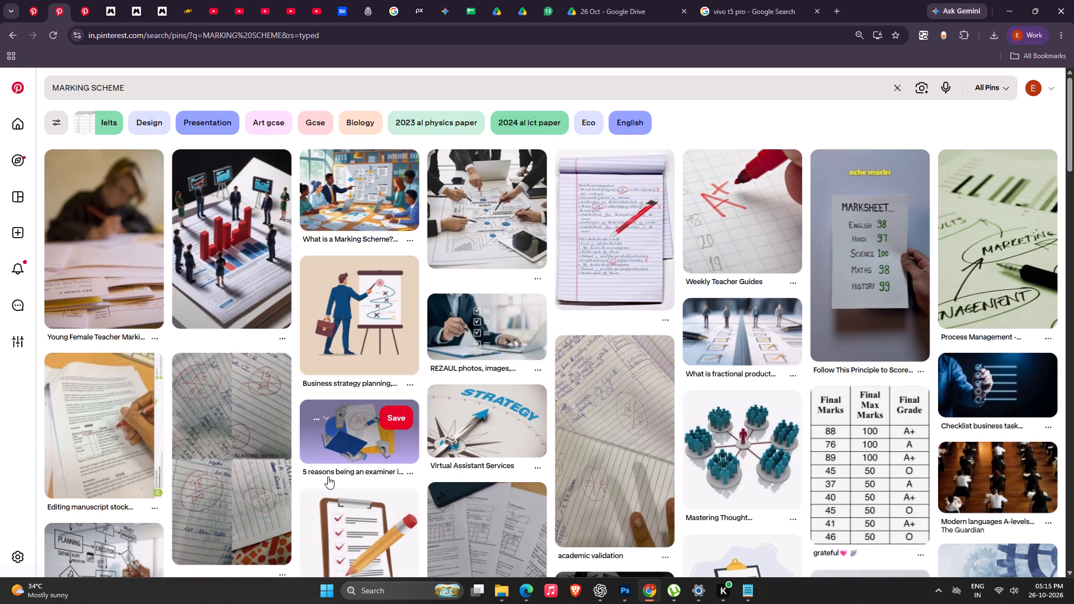
Browse the "MARKING SCHEME" results for images that could serve as a cover reference.
scroll(328, 476, down, 13)
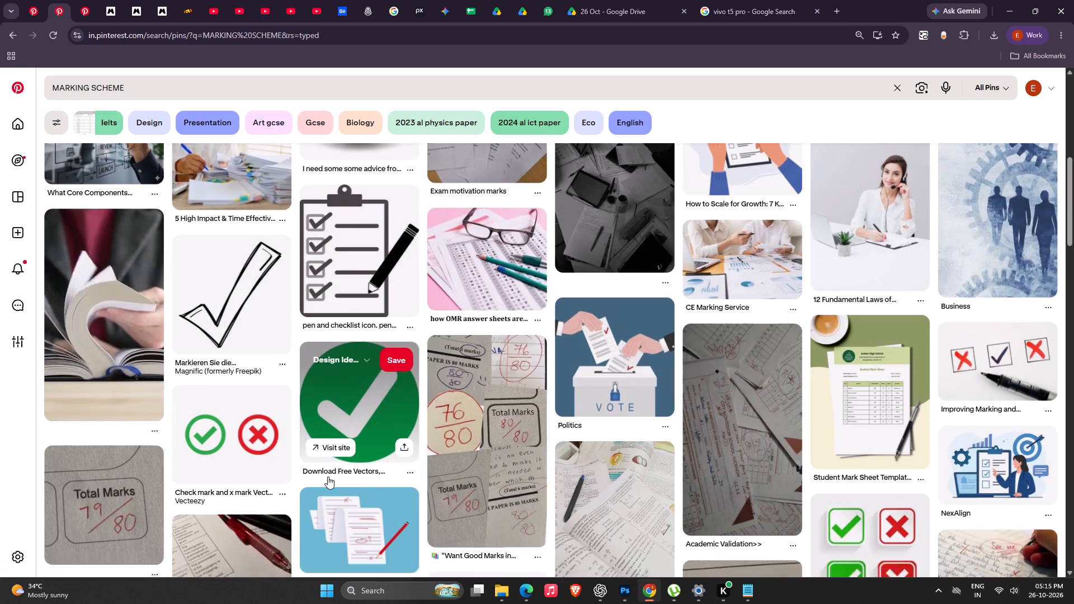
scroll(328, 476, down, 12)
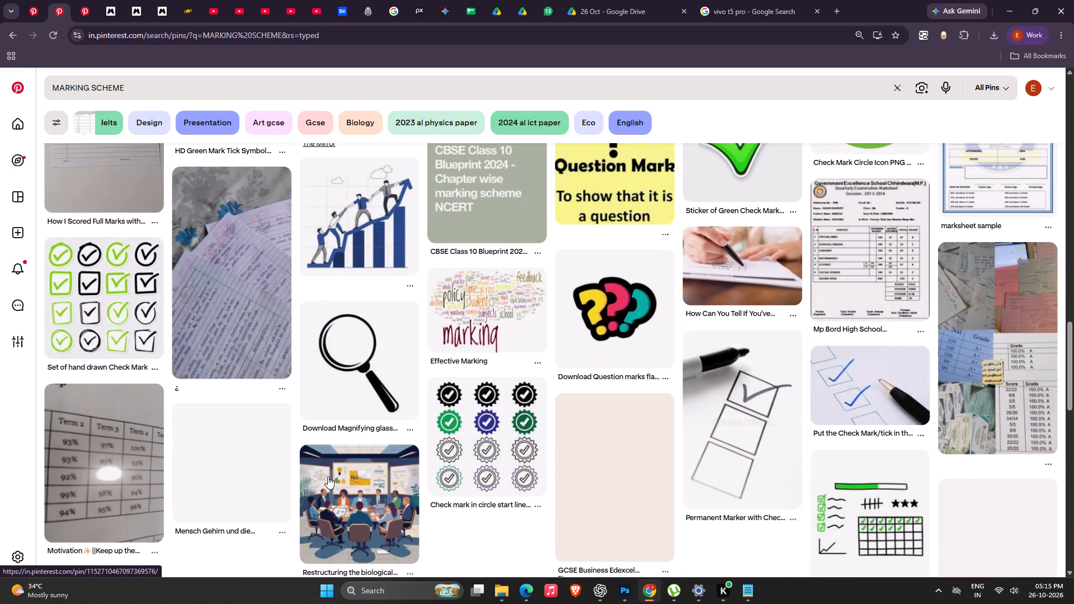
scroll(328, 476, down, 6)
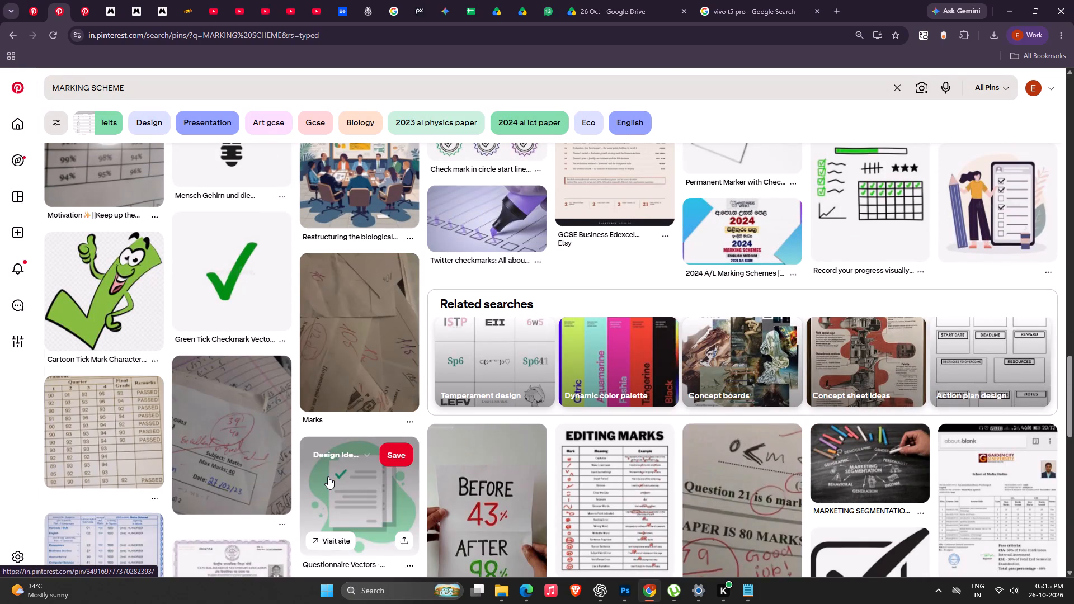
scroll(328, 476, down, 16)
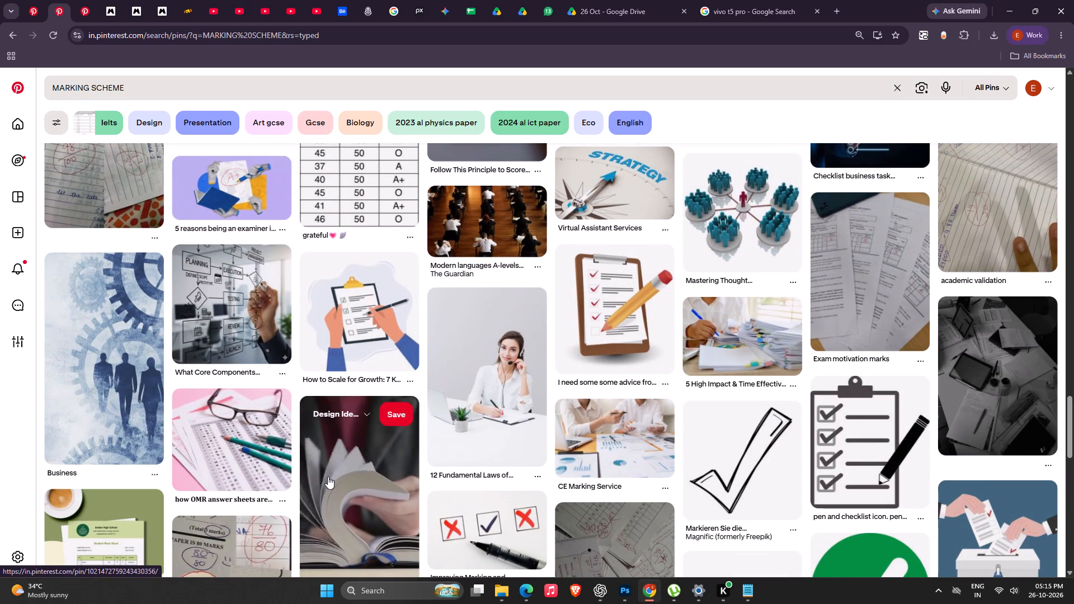
scroll(328, 476, down, 9)
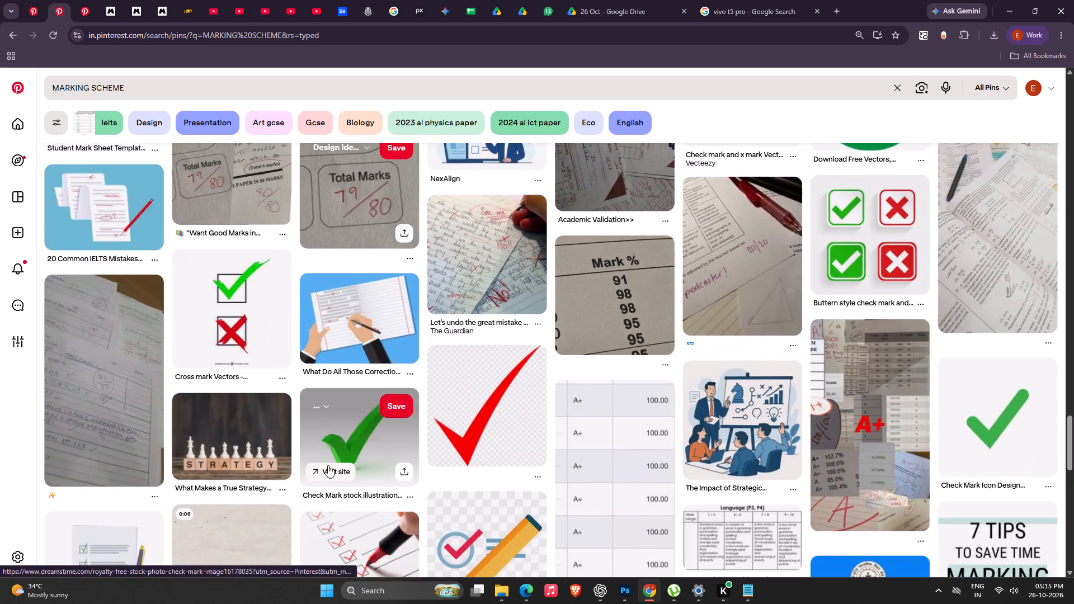
scroll(328, 465, down, 13)
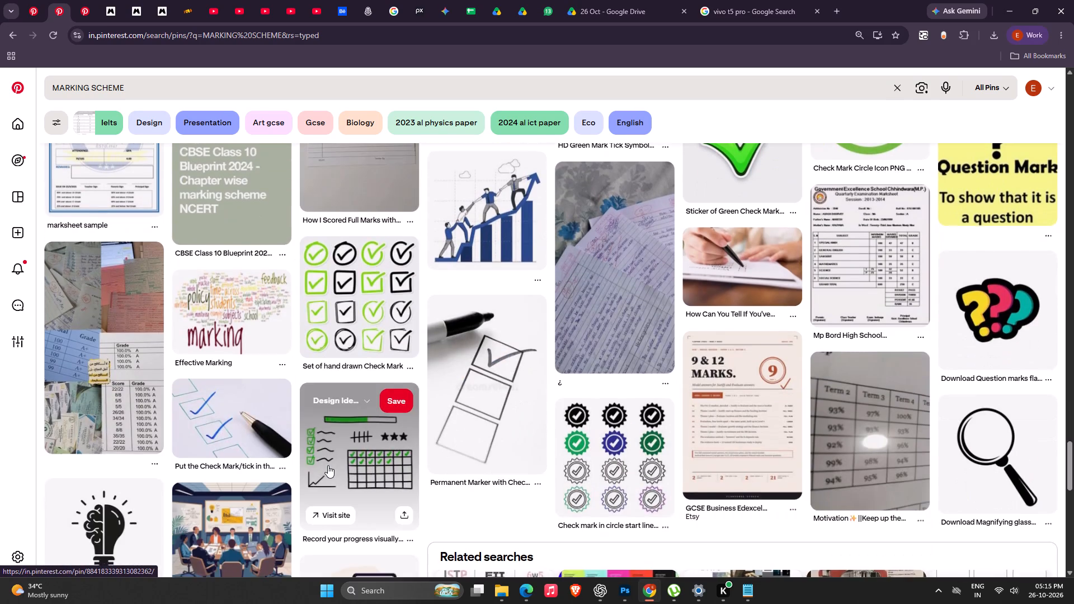
scroll(328, 465, down, 16)
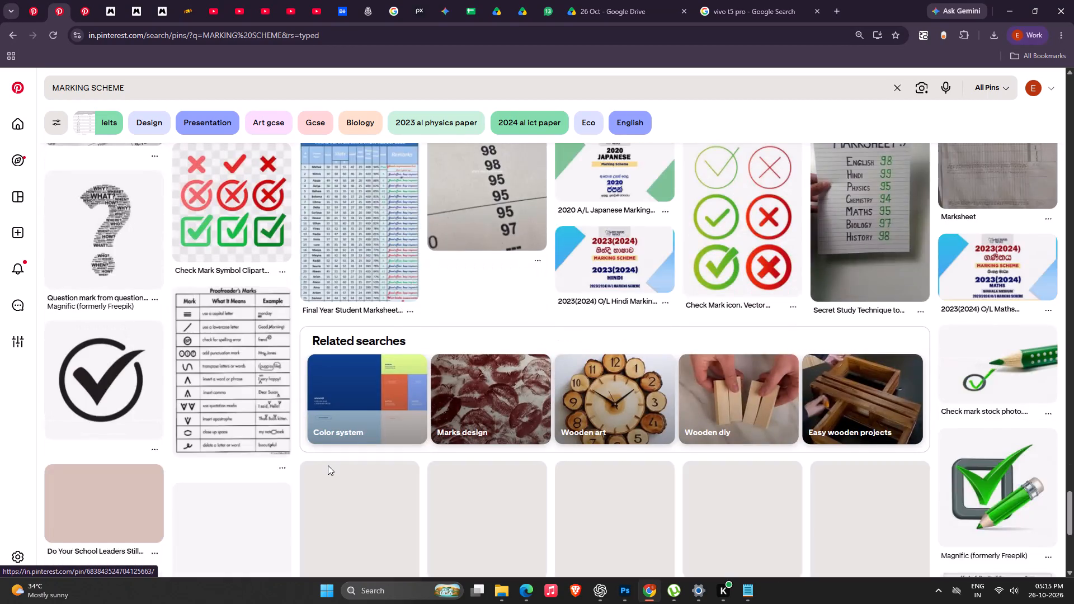
scroll(328, 465, down, 11)
scroll(328, 465, up, 3)
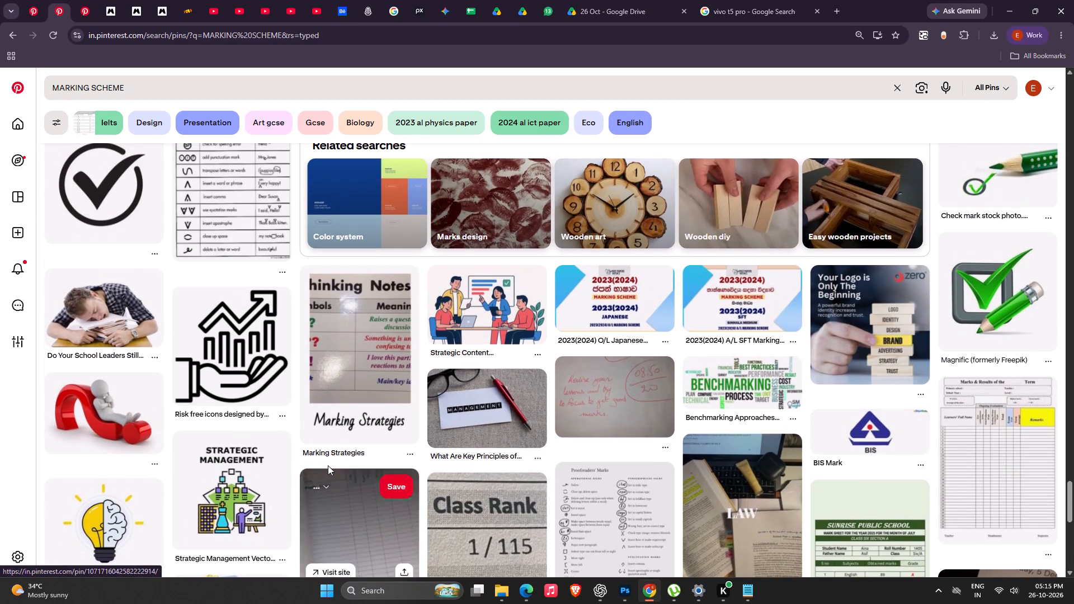
scroll(328, 465, down, 11)
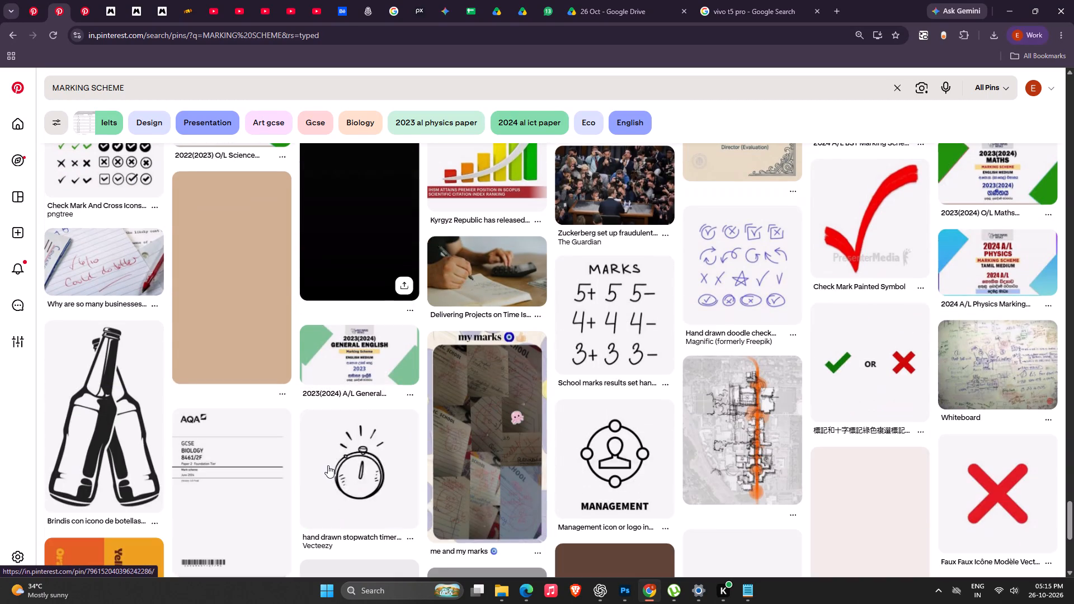
scroll(328, 465, down, 11)
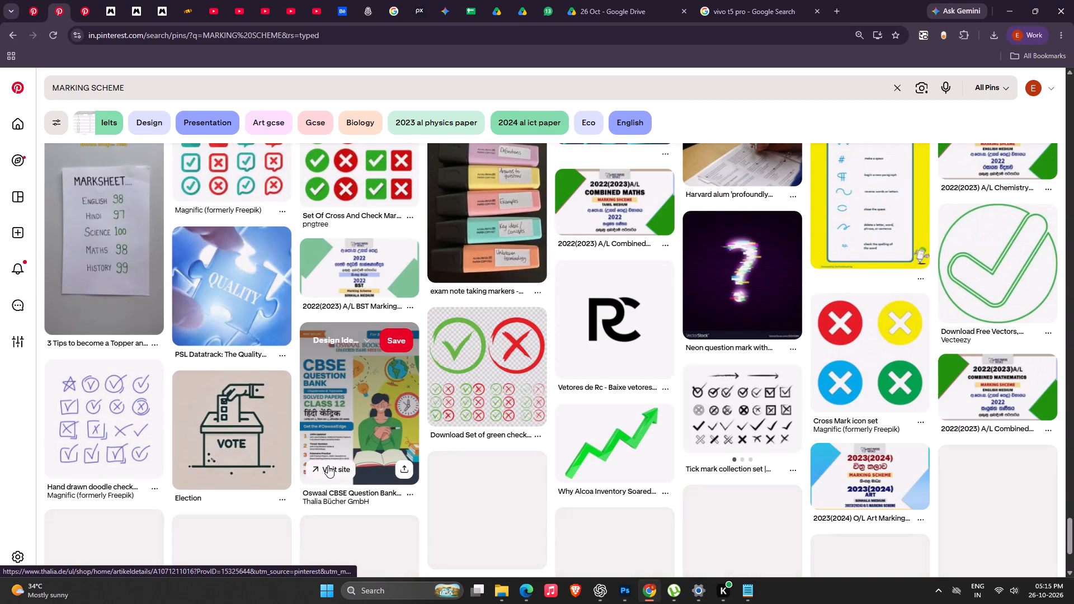
scroll(328, 465, down, 6)
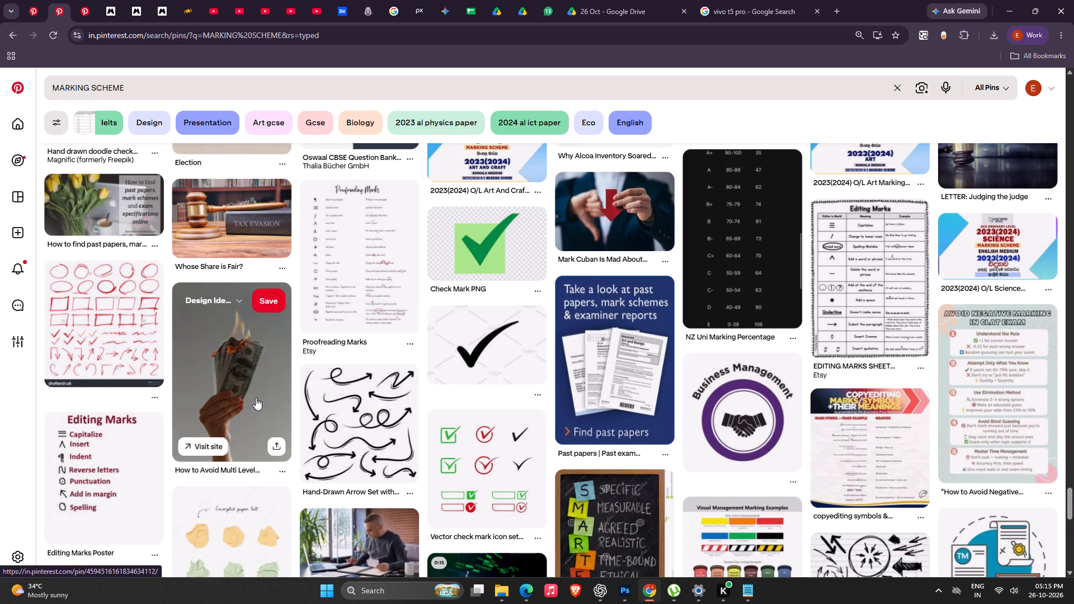
scroll(500, 386, up, 3)
scroll(500, 386, down, 2)
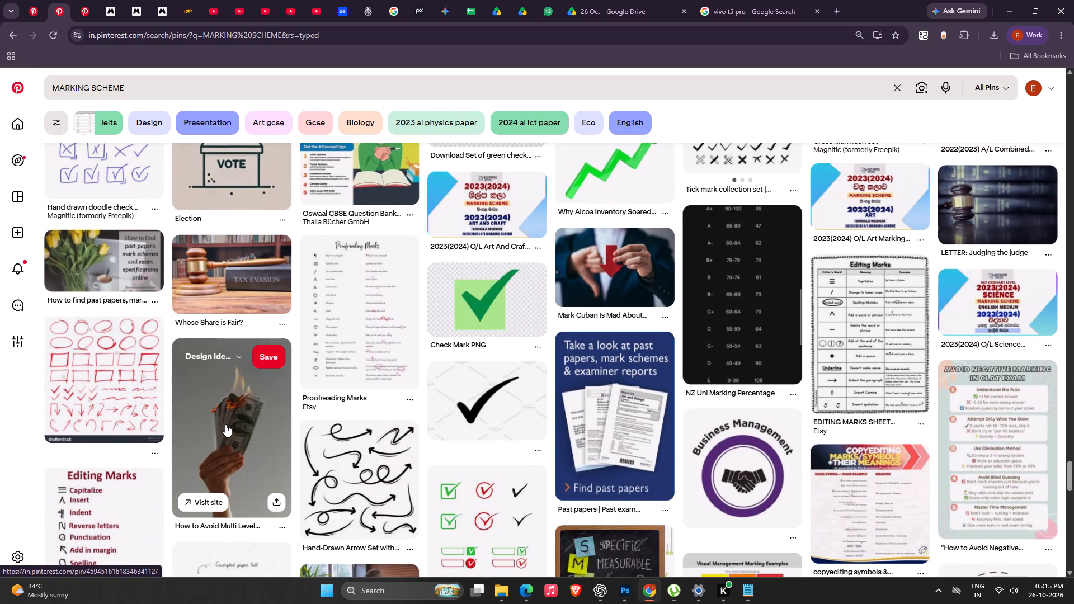
Open the pin of a hand holding burning dollar bills and browse its related money-themed pins for a reference pose.
click(225, 424)
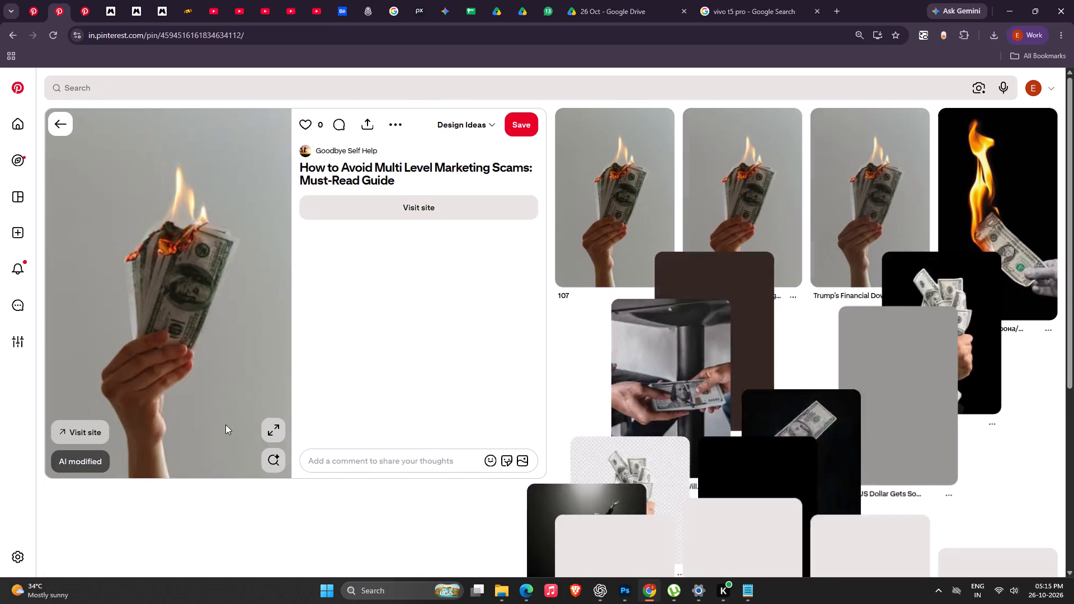
scroll(685, 435, down, 2)
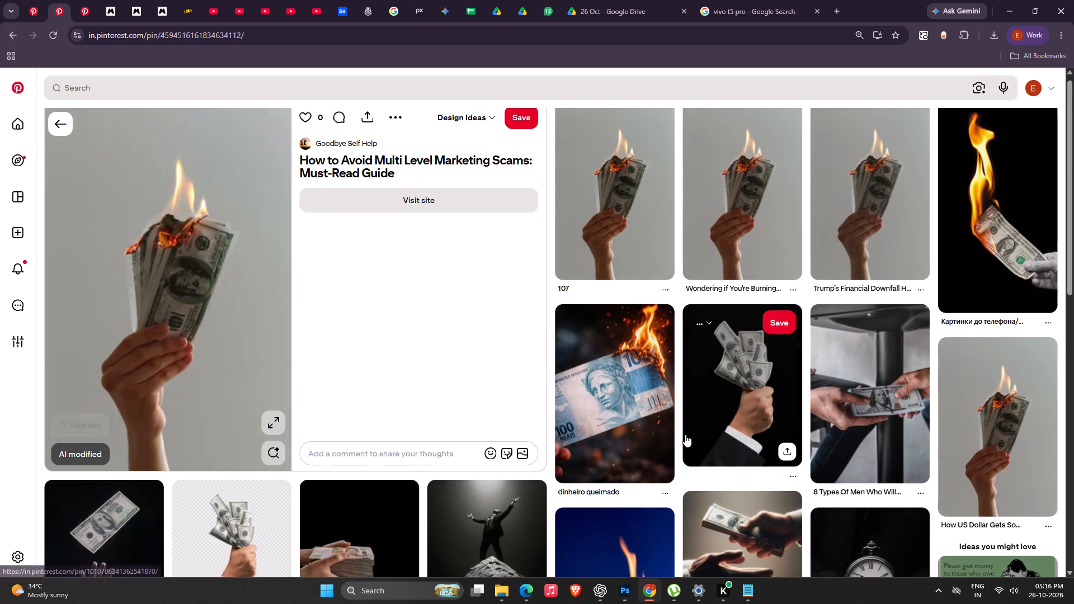
scroll(685, 435, down, 6)
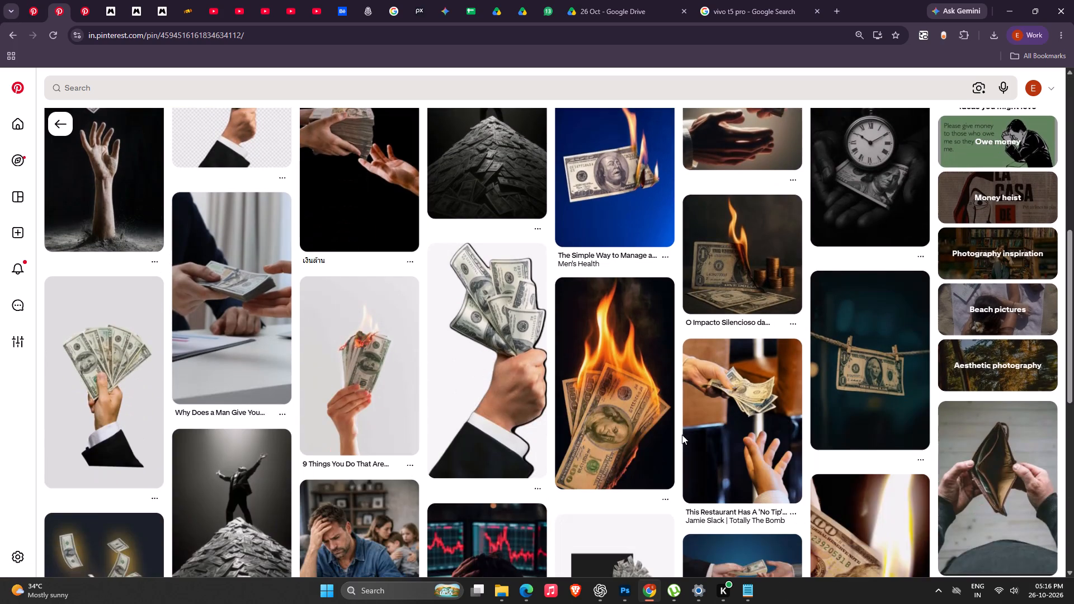
scroll(682, 435, down, 4)
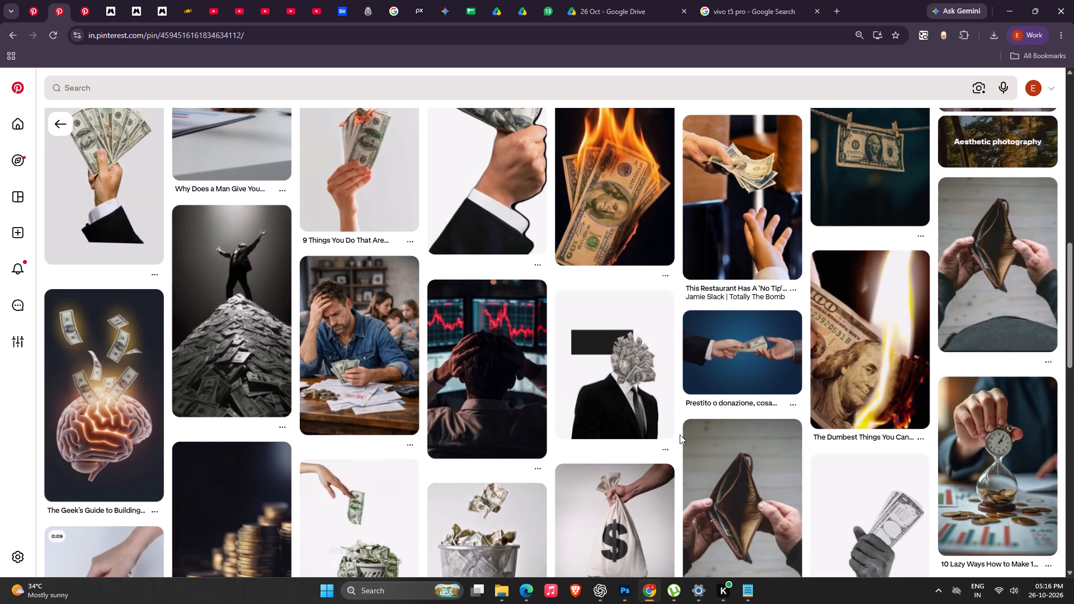
scroll(680, 435, down, 5)
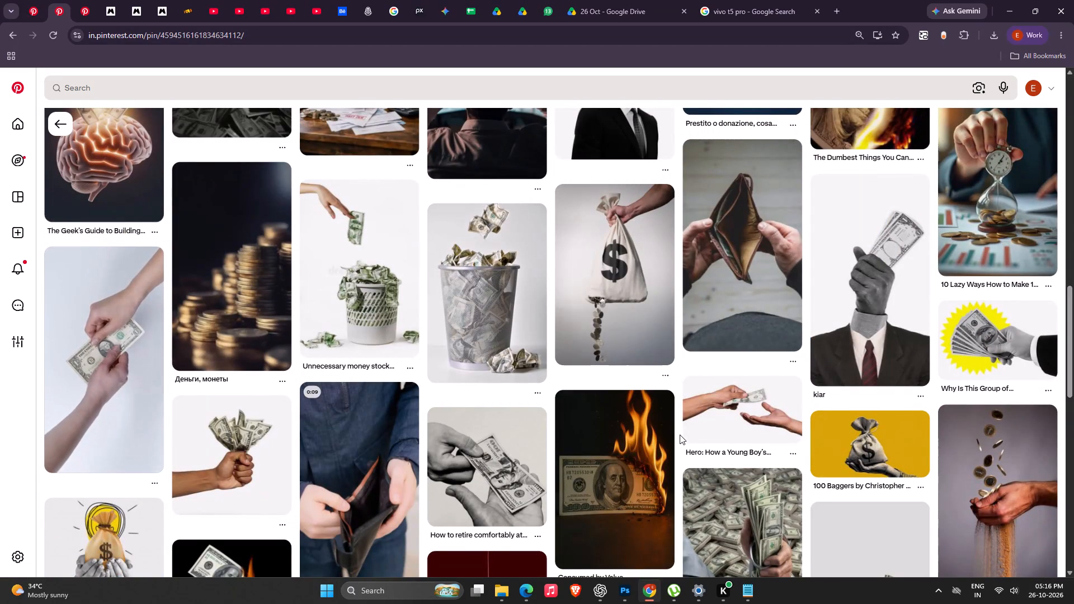
scroll(680, 435, down, 8)
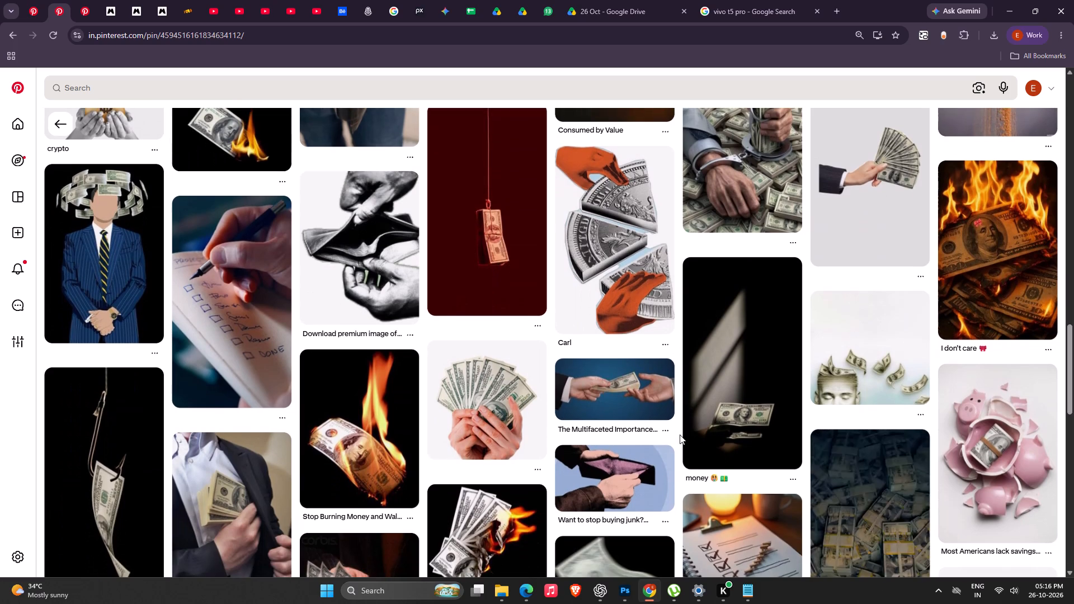
scroll(680, 435, down, 4)
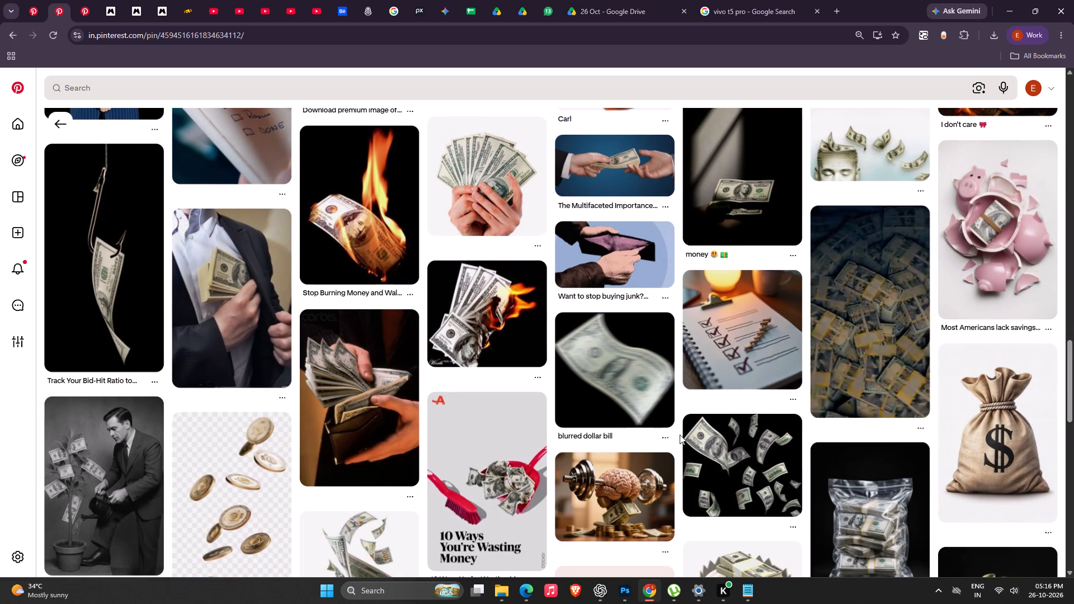
scroll(680, 435, down, 5)
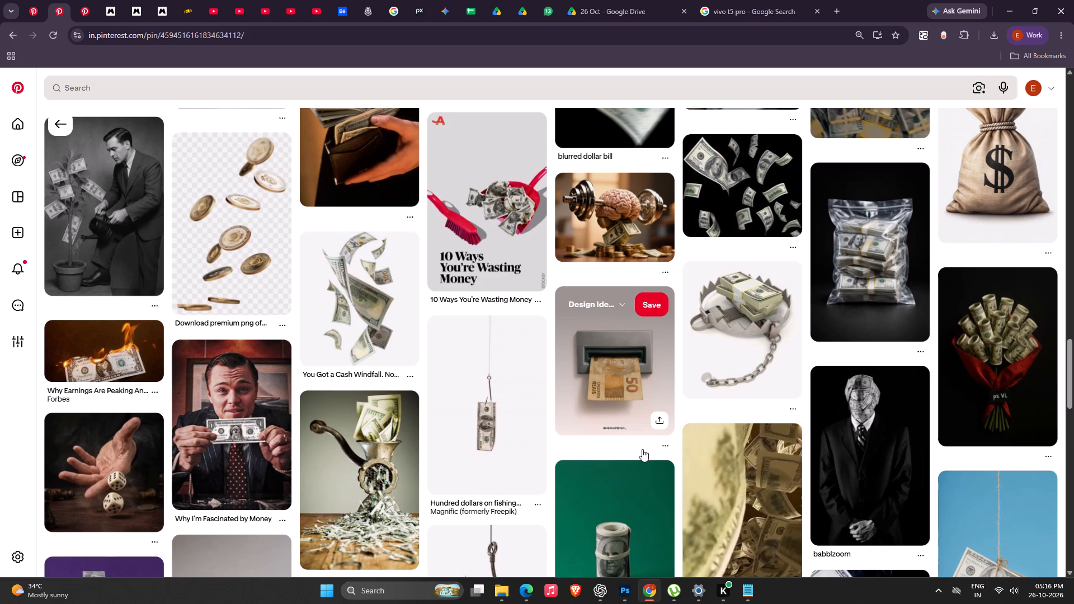
scroll(642, 449, down, 4)
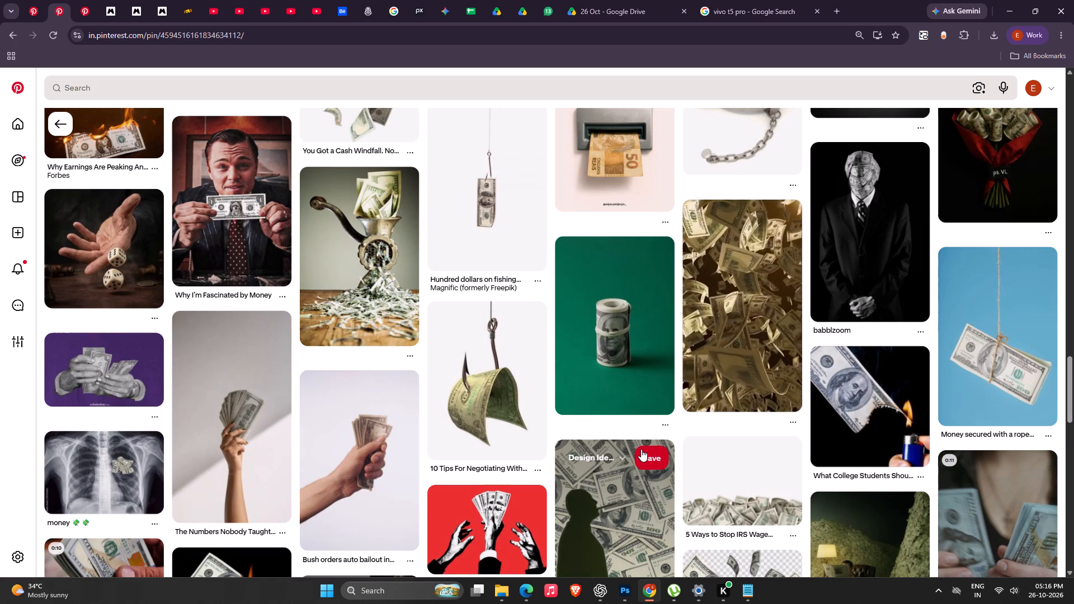
scroll(640, 449, down, 3)
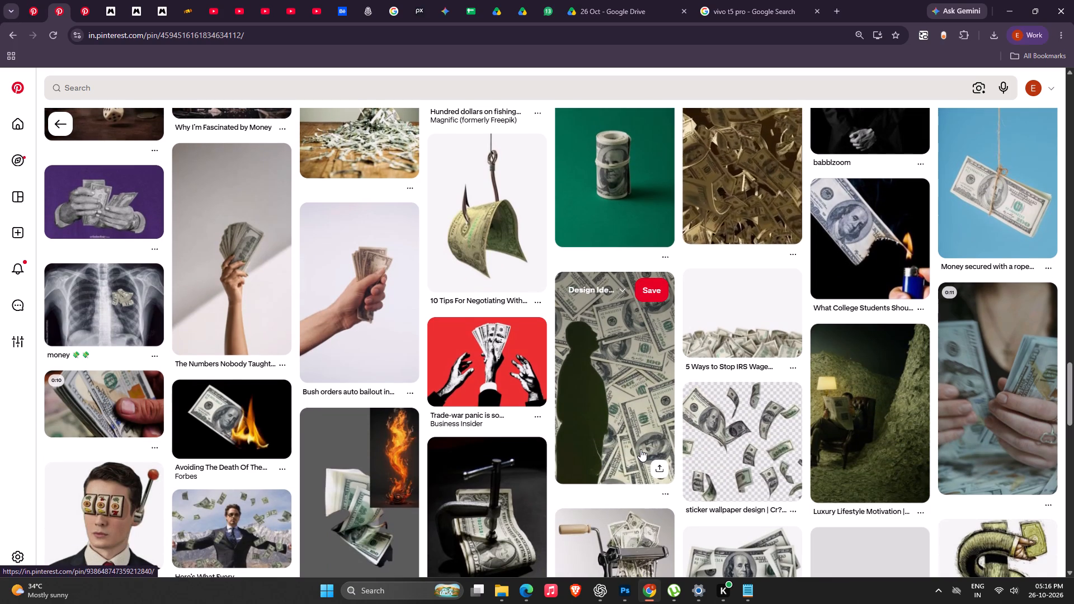
Open the "Why I'm Fascinated by Money" pin and capture a screenshot of its image of the man holding a dollar bill.
scroll(408, 472, up, 4)
click(213, 262)
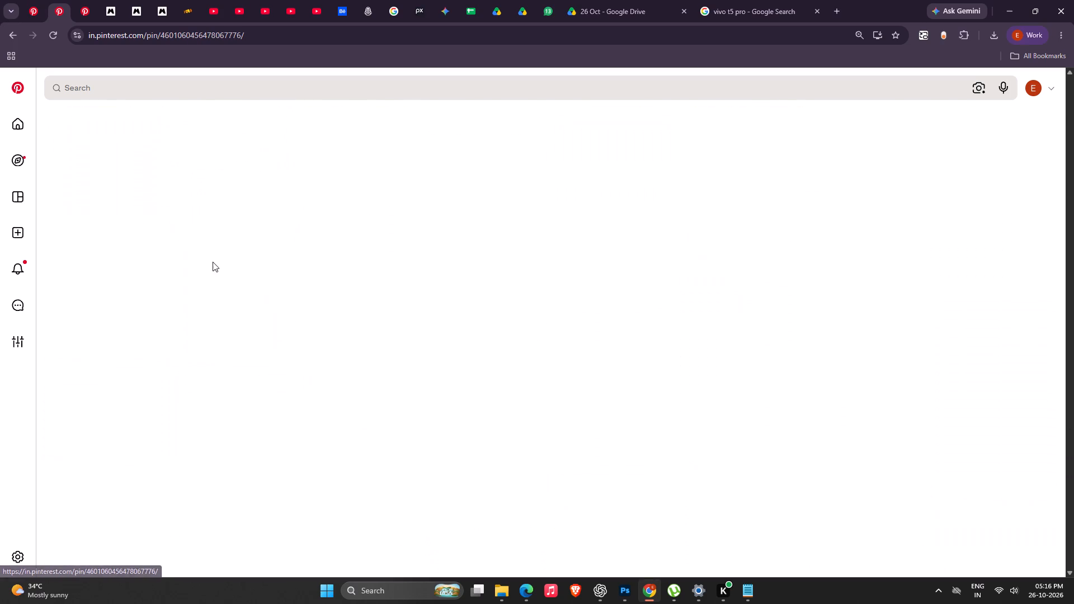
key(shift+super+s)
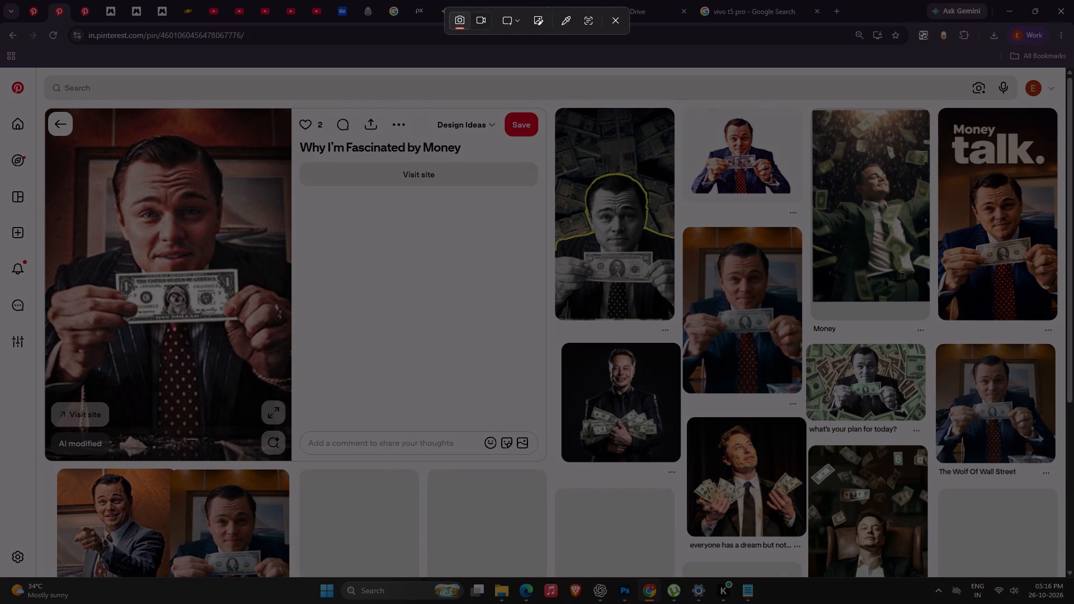
drag(44, 110, 295, 398)
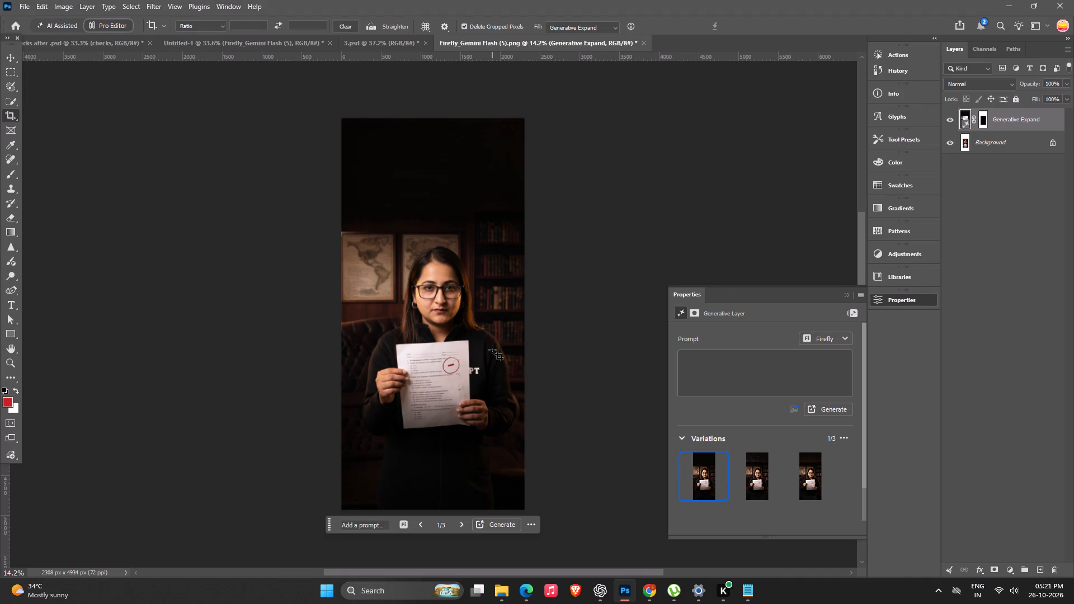
click(764, 475)
alt+scroll(436, 327, up, 7)
alt+scroll(436, 327, down, 5)
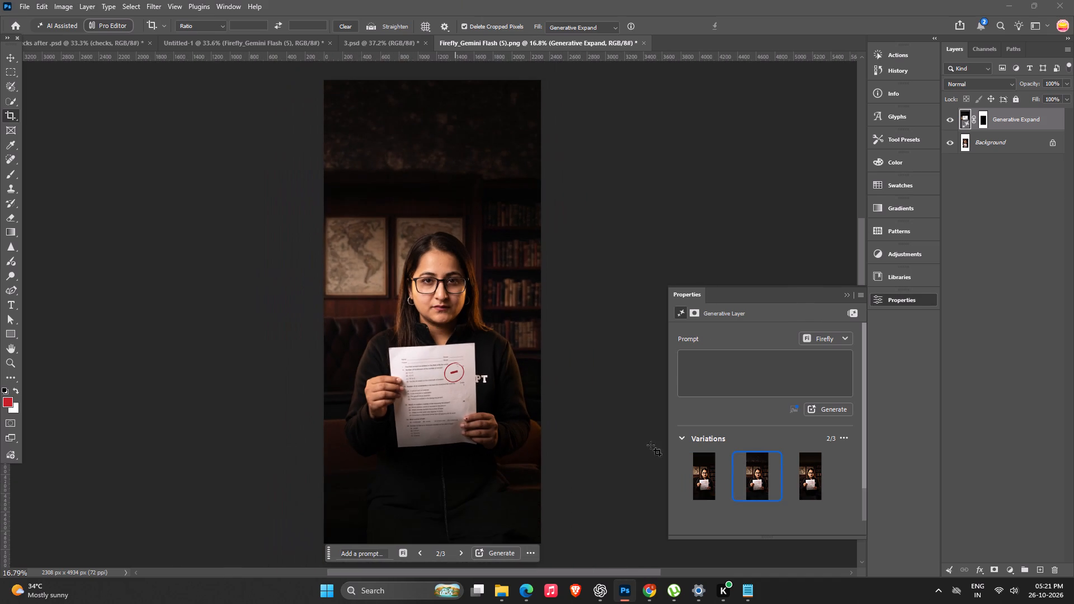
click(814, 478)
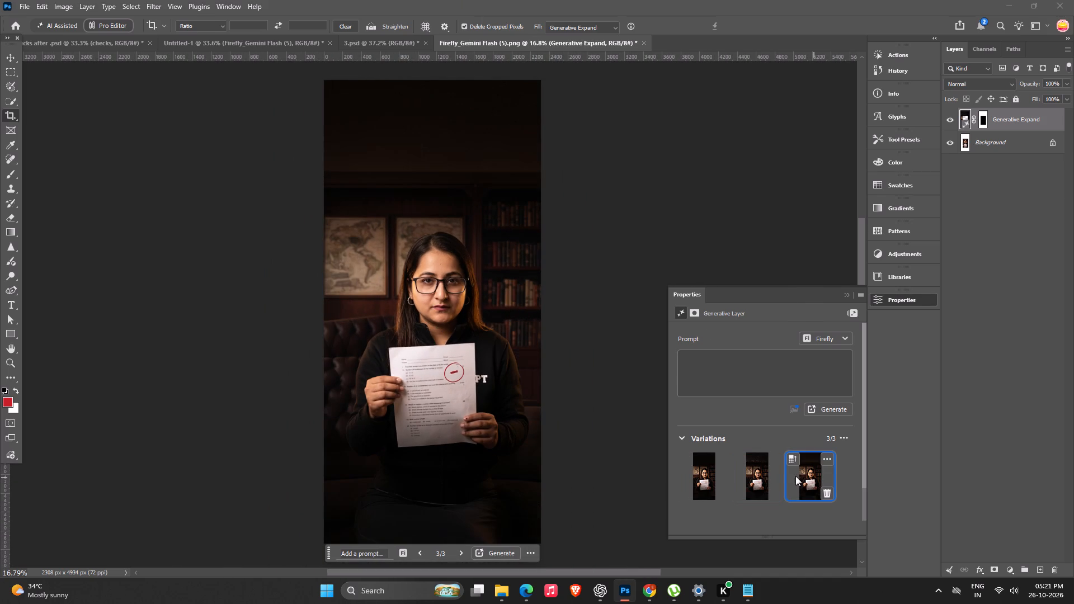
click(788, 475)
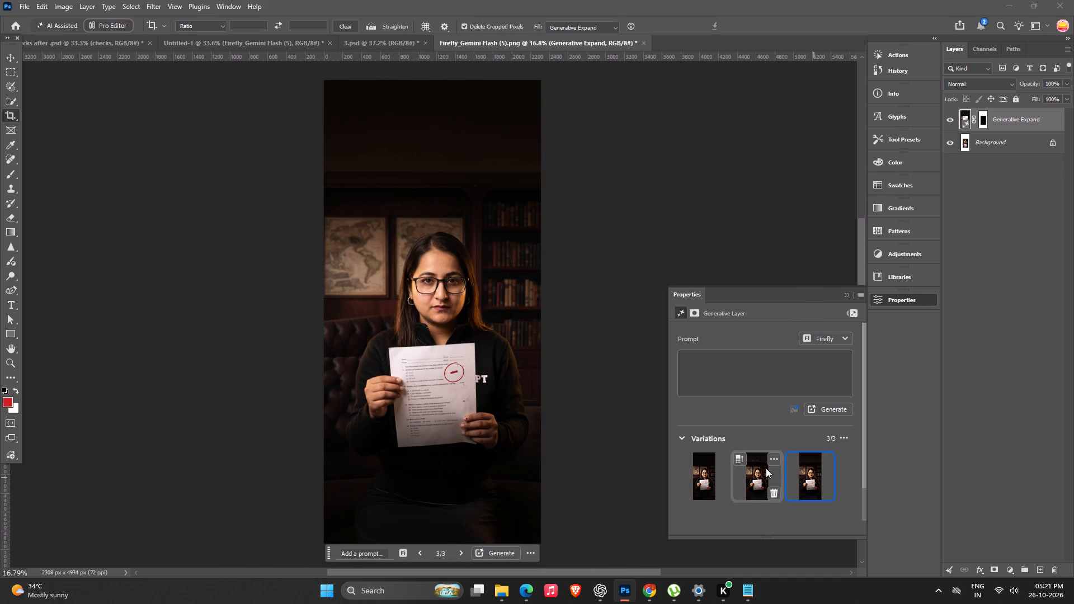
click(761, 468)
click(709, 465)
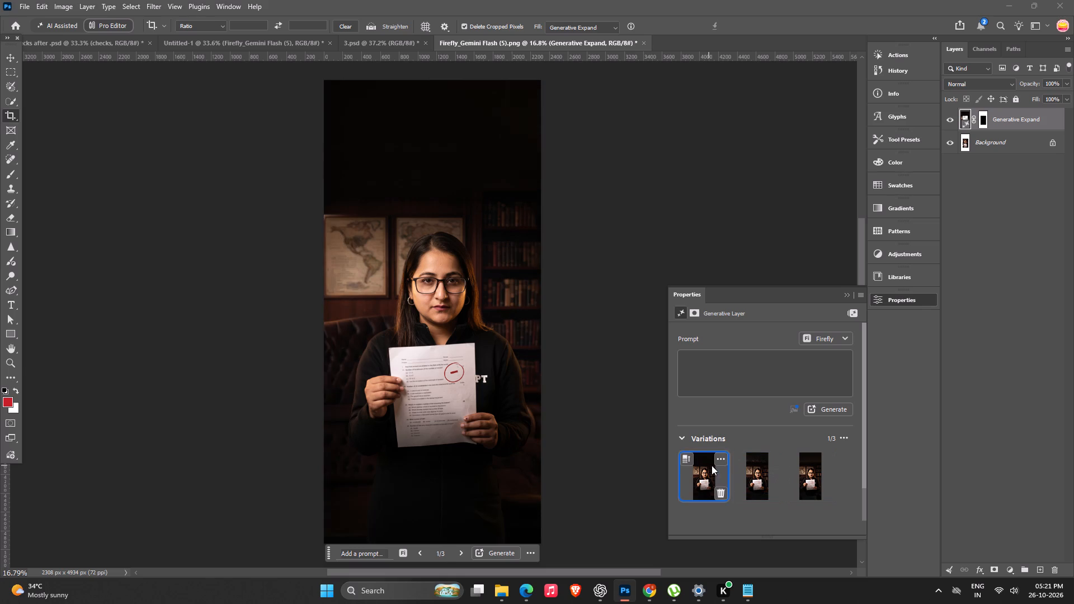
click(799, 473)
click(799, 473)
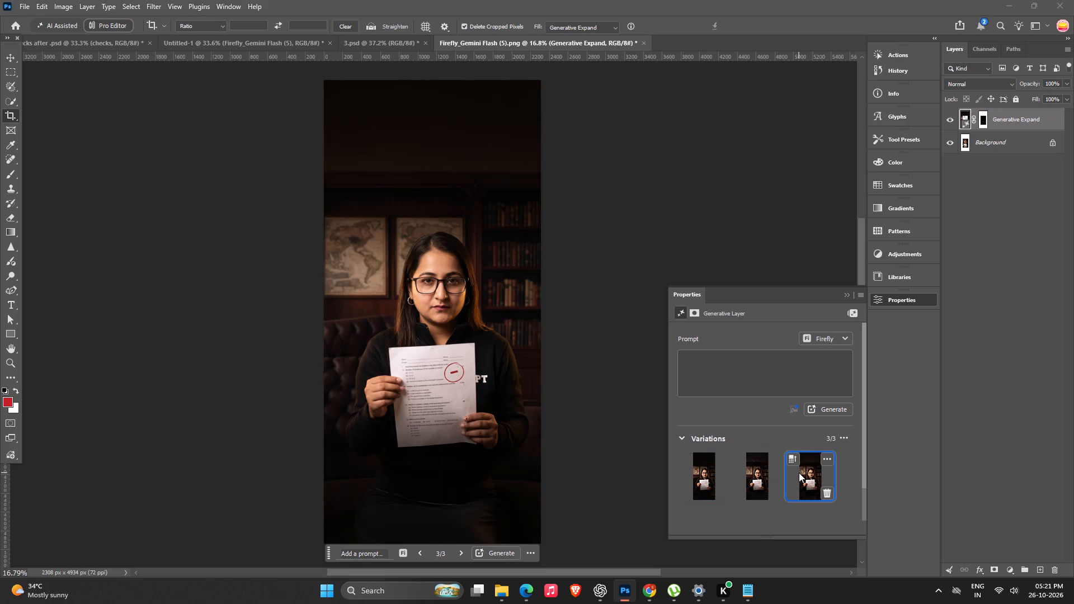
alt+scroll(520, 361, down, 5)
alt+scroll(484, 382, up, 6)
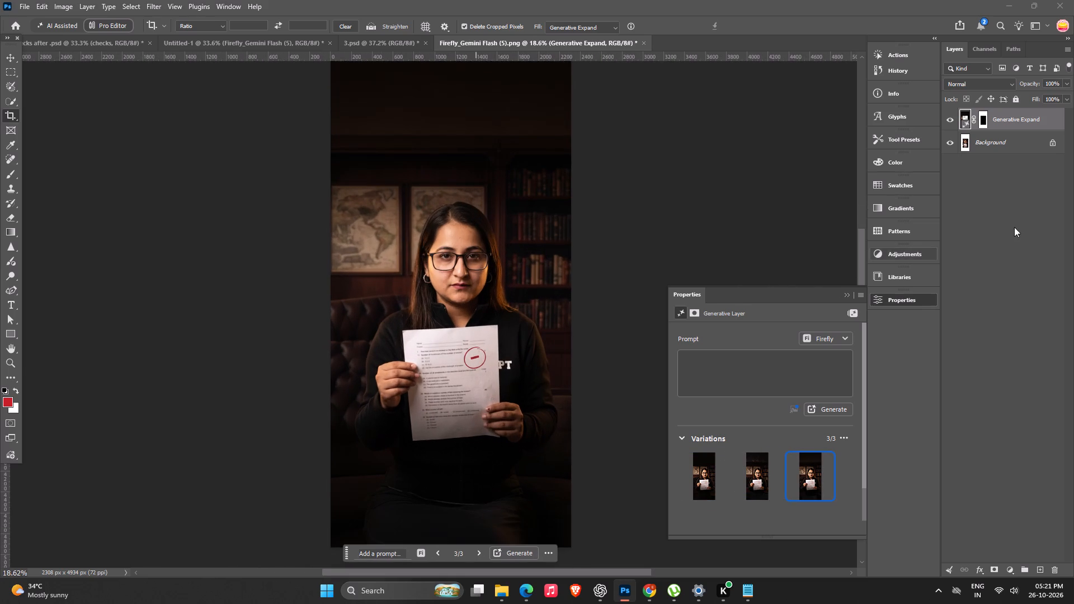
Unlock the Background layer beneath the Generative Expand layer.
click(1052, 143)
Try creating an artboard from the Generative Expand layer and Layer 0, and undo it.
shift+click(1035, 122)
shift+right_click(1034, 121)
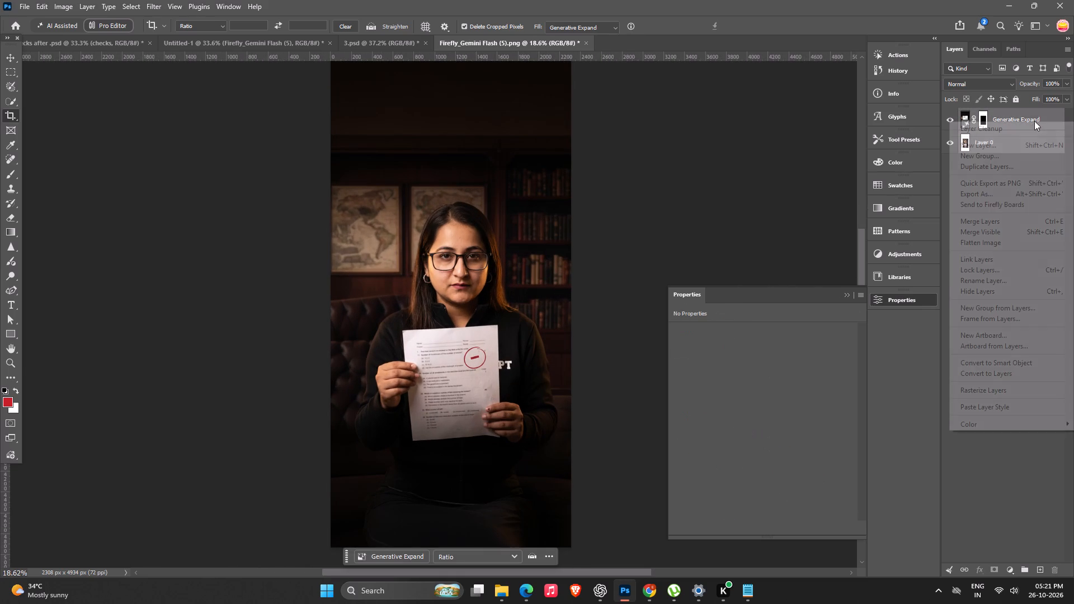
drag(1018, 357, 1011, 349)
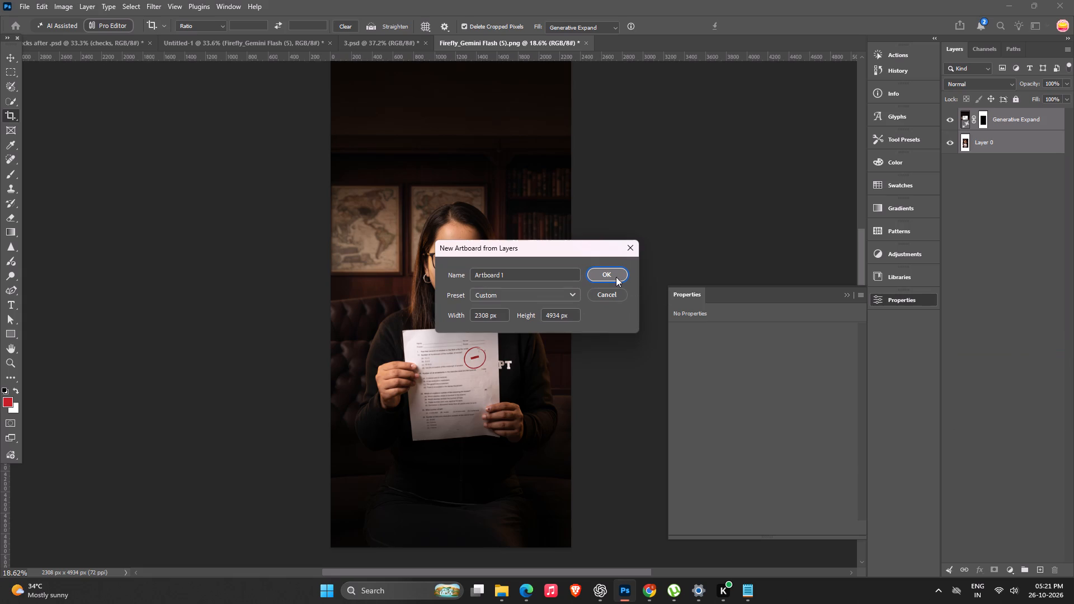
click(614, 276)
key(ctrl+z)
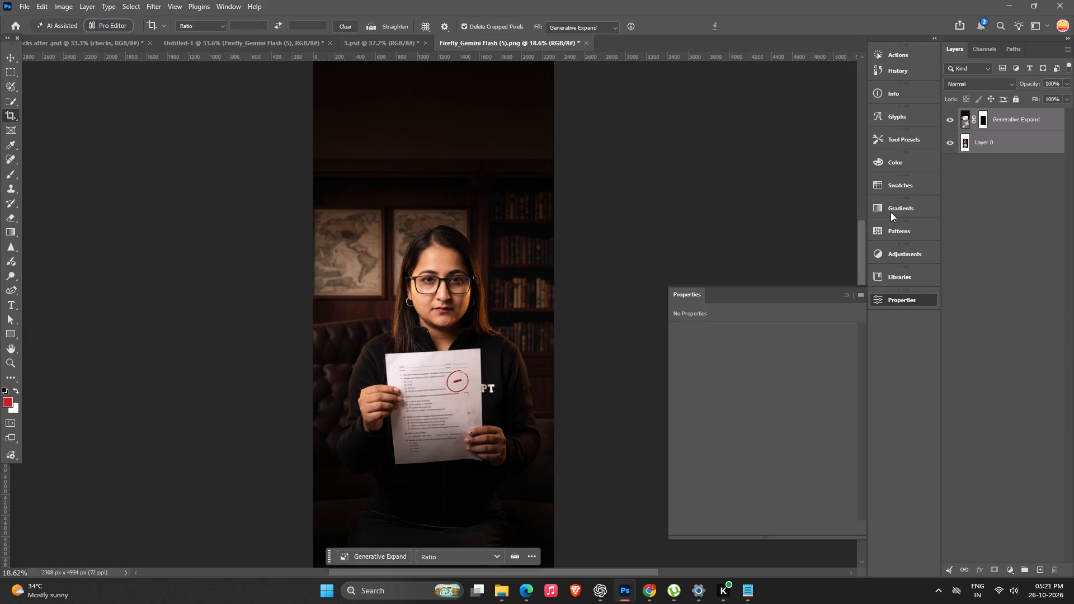
Convert the Generative Expand layer and Layer 0 into a single smart object and save the document.
click(21, 55)
click(3, 54)
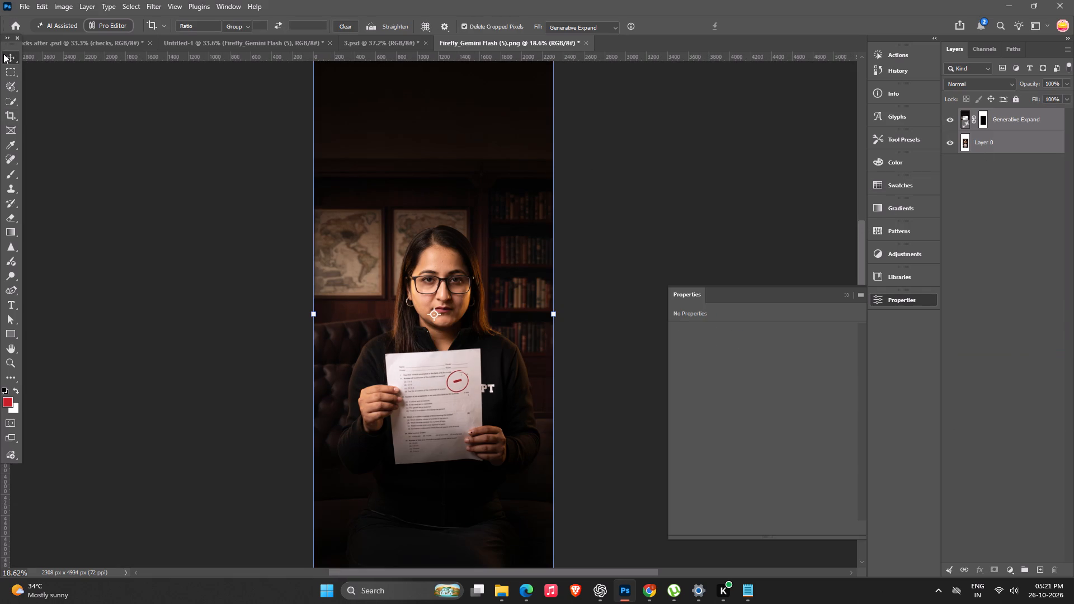
click(148, 183)
click(1037, 122)
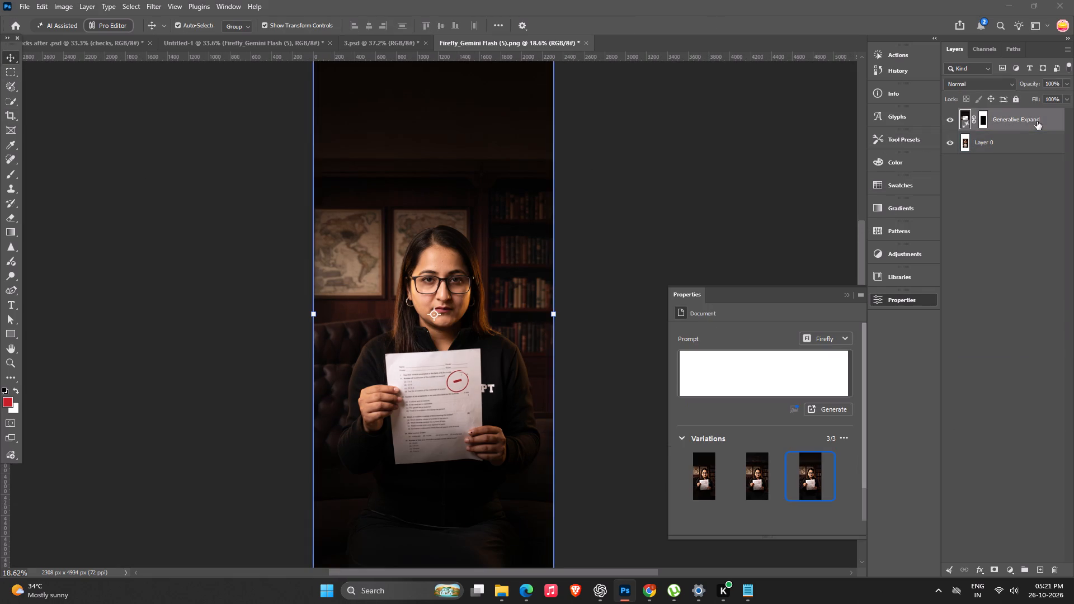
shift+click(1019, 136)
shift+right_click(1019, 136)
click(1001, 375)
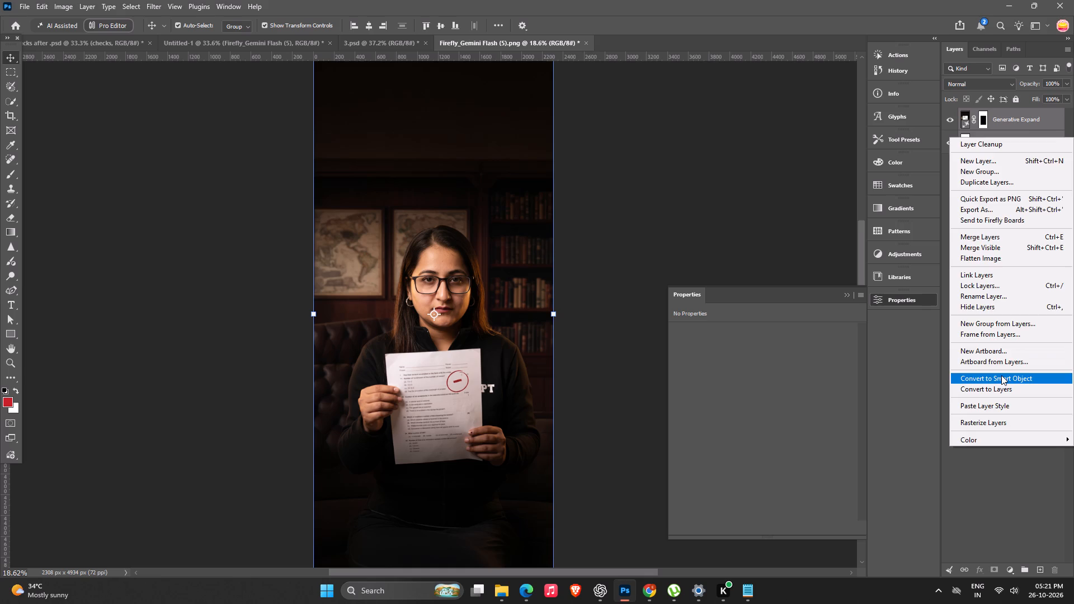
key(ctrl+s)
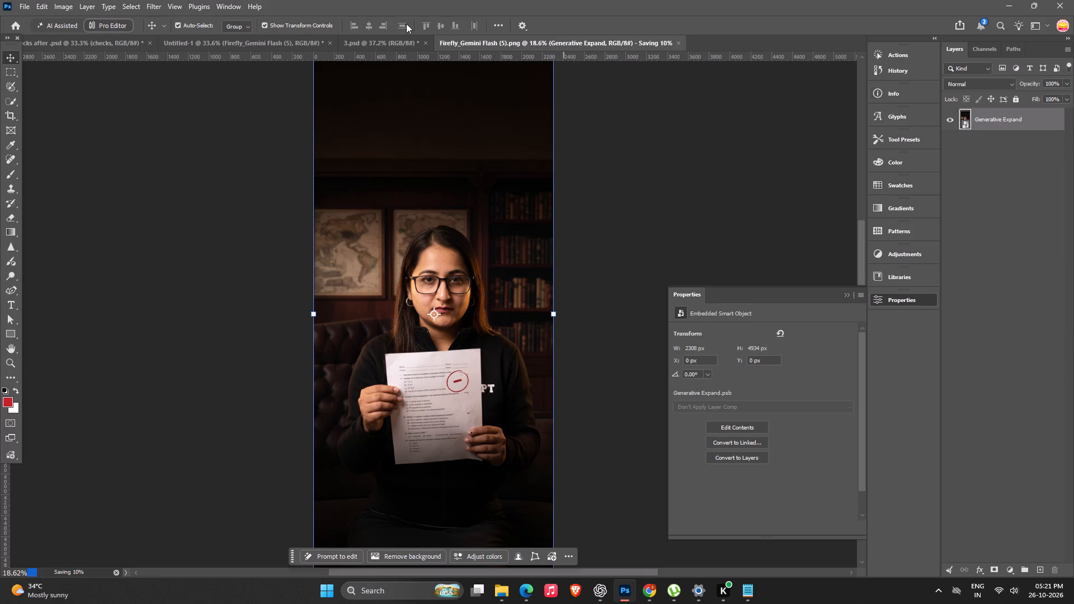
Compare the Exam Duration cover in 3.psd with the expanded exam-paper portrait.
click(369, 45)
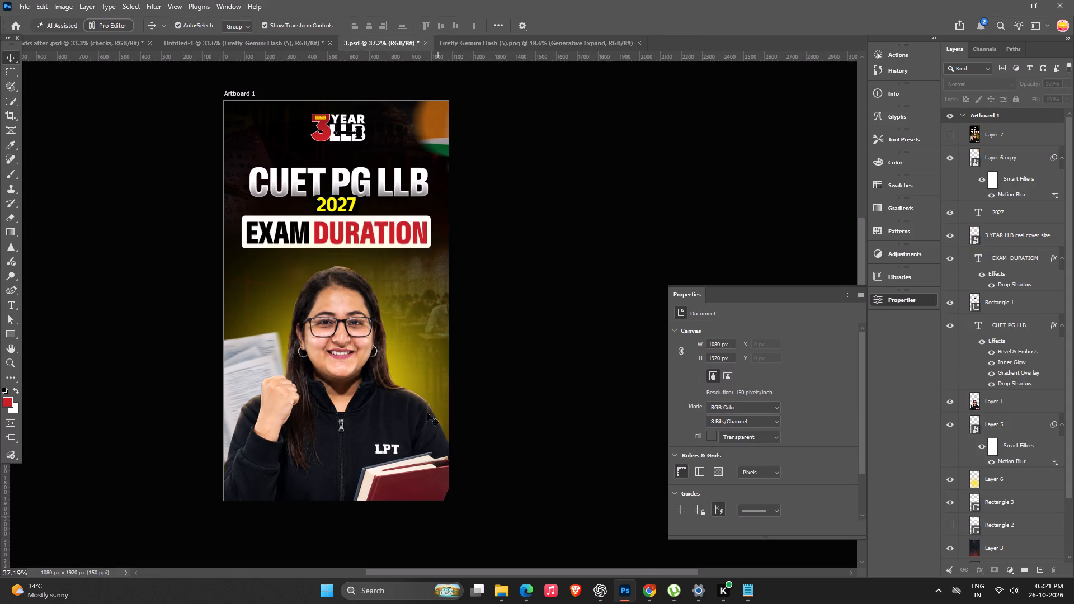
key(space)
drag(336, 393, 355, 387)
click(511, 46)
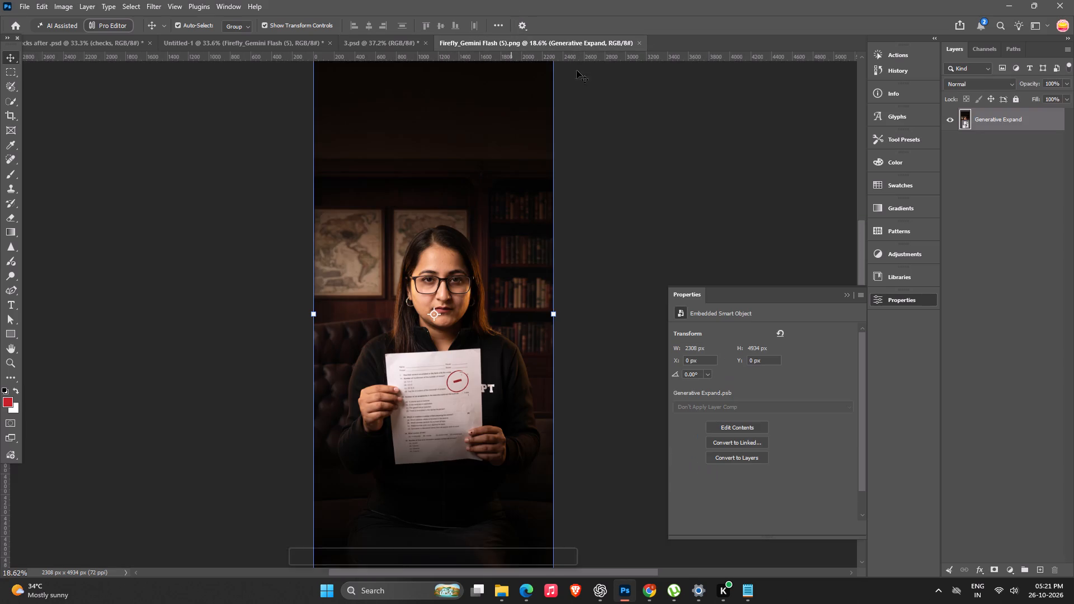
key(space)
key(space)
drag(375, 384, 283, 331)
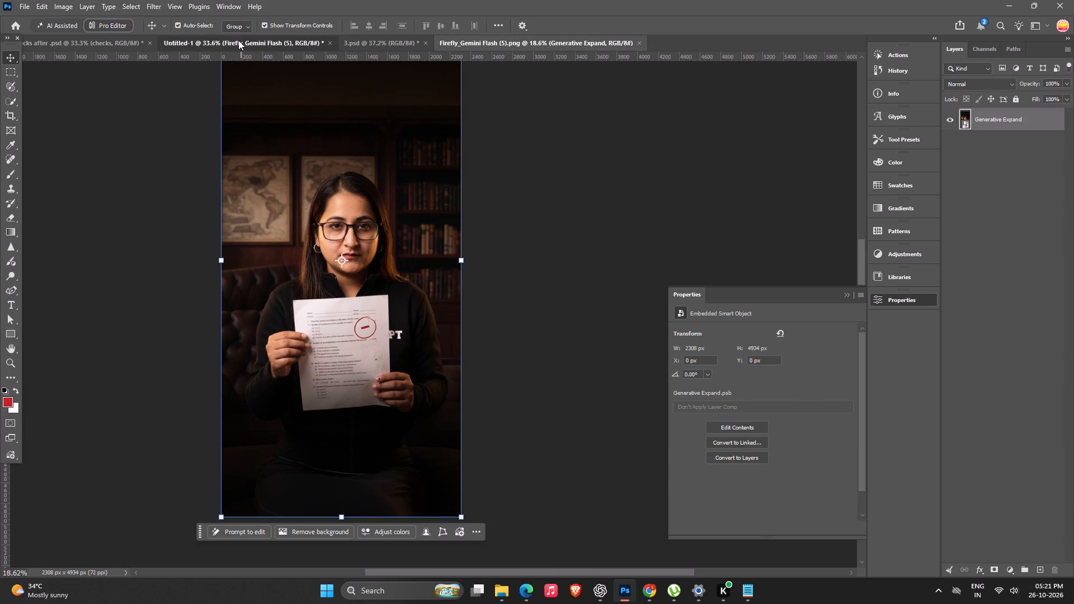
In the Untitled-1 document, scale the expanded portrait layer down proportionally to about 1238 × 2644 px.
click(238, 40)
alt+scroll(468, 210, down, 7)
click(637, 213)
click(444, 199)
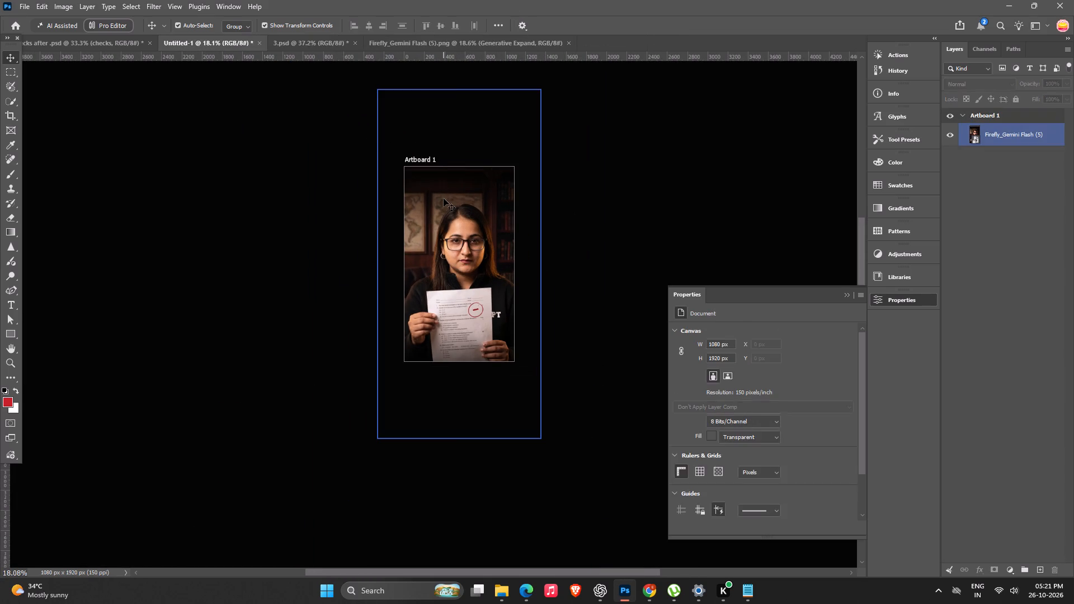
alt+drag(541, 89, 508, 99)
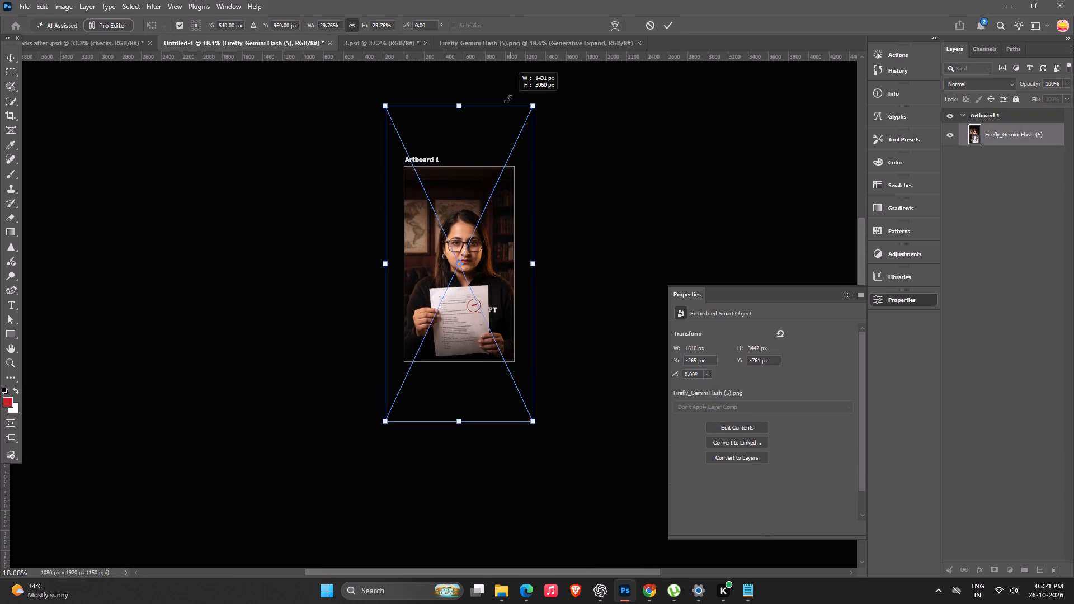
alt+drag(508, 99, 457, 100)
key(Return)
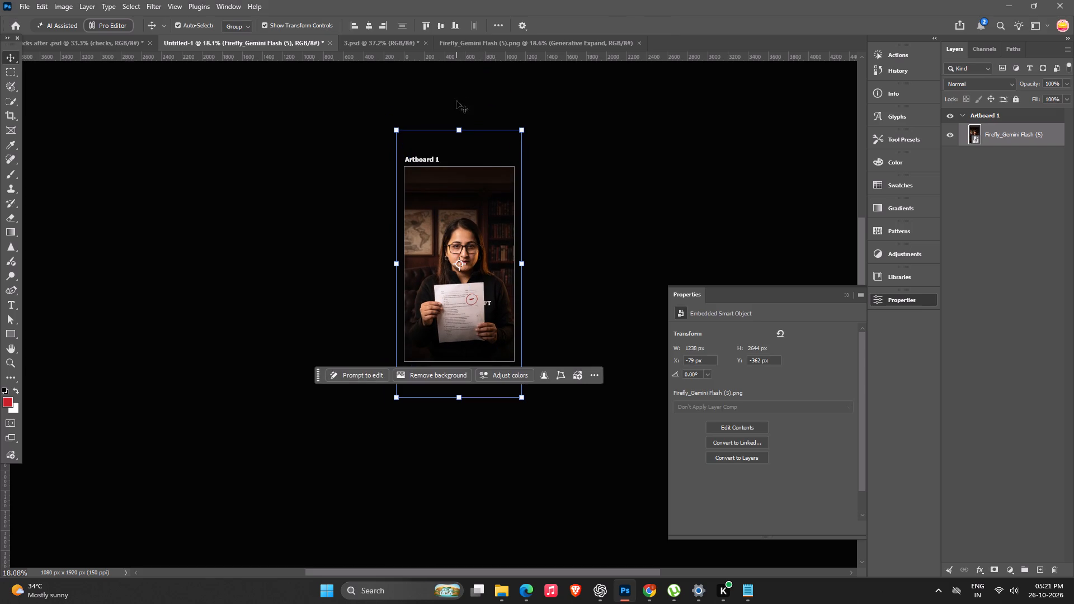
Move the portrait about 31 px left and 68 px down within Artboard 1.
click(642, 144)
alt+scroll(427, 378, up, 4)
drag(474, 277, 469, 291)
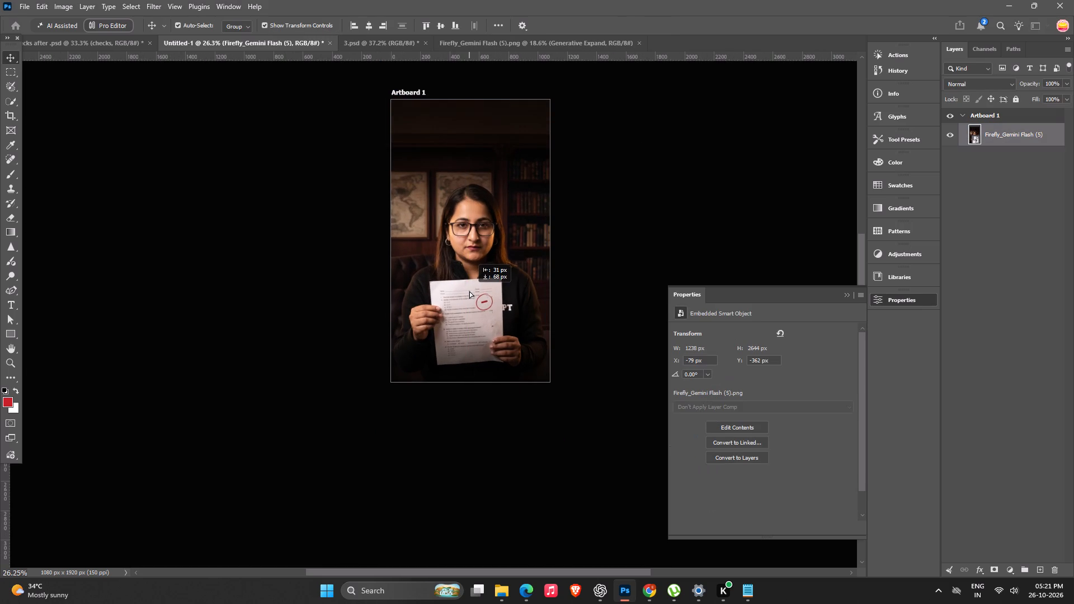
drag(469, 291, 471, 291)
key(Return)
key(space)
key(space)
key(space)
drag(482, 289, 411, 309)
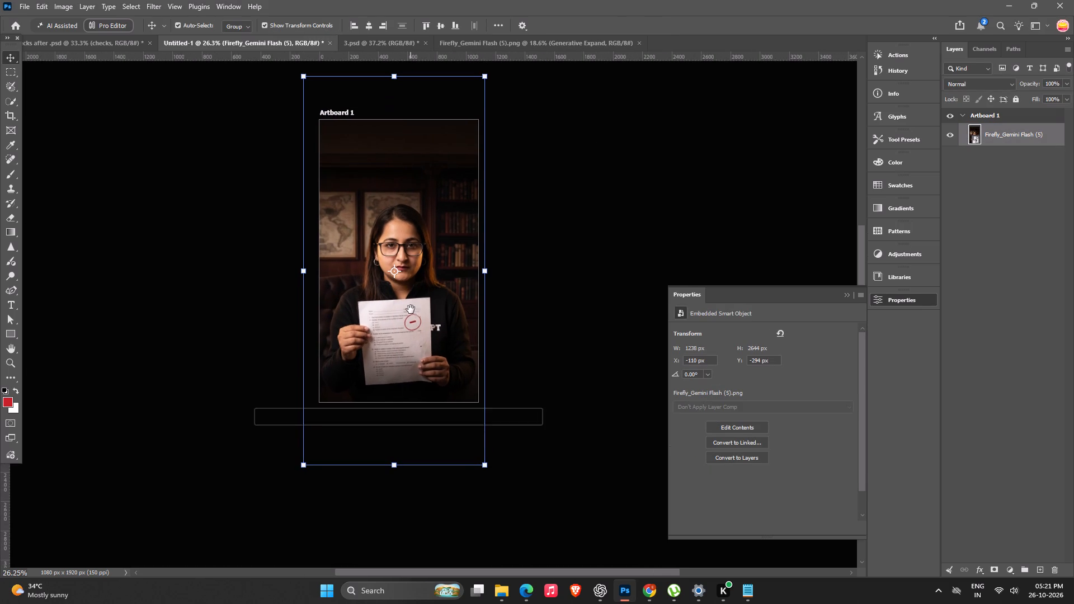
Scale the portrait down further to about 1112 × 2376 px, keeping it across the full width of Artboard 1.
alt+drag(485, 79, 462, 82)
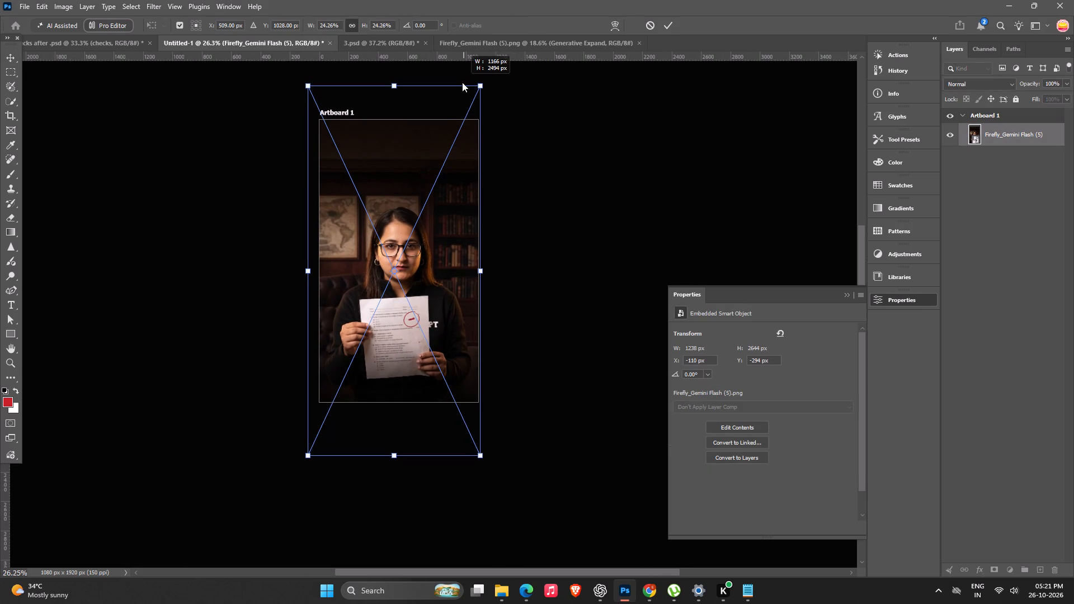
alt+drag(462, 82, 461, 82)
drag(456, 168, 466, 171)
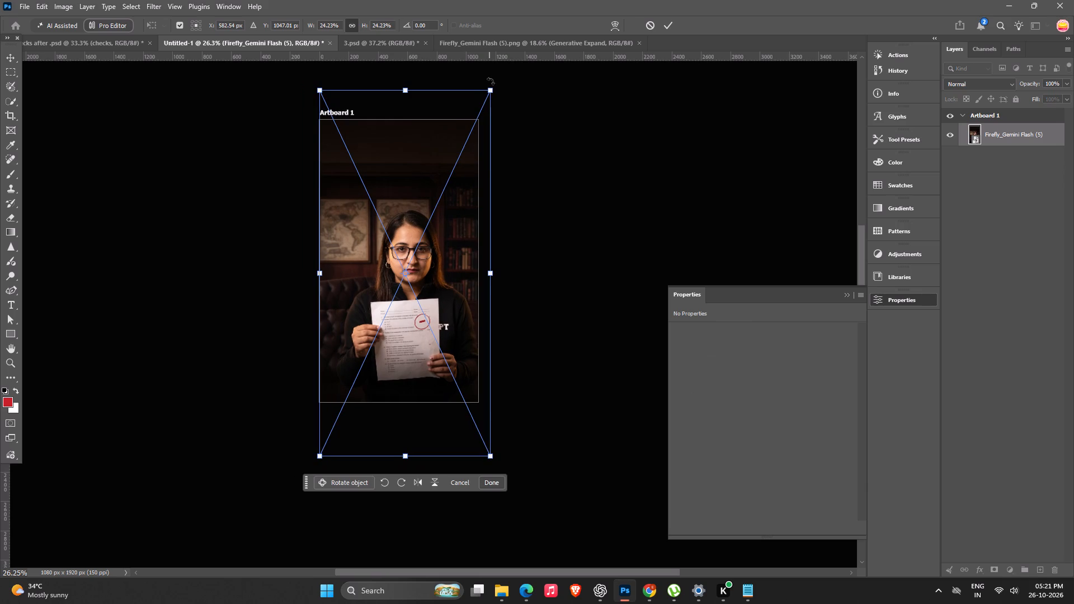
alt+click(491, 82)
key(ctrl+z)
alt+drag(493, 92, 486, 93)
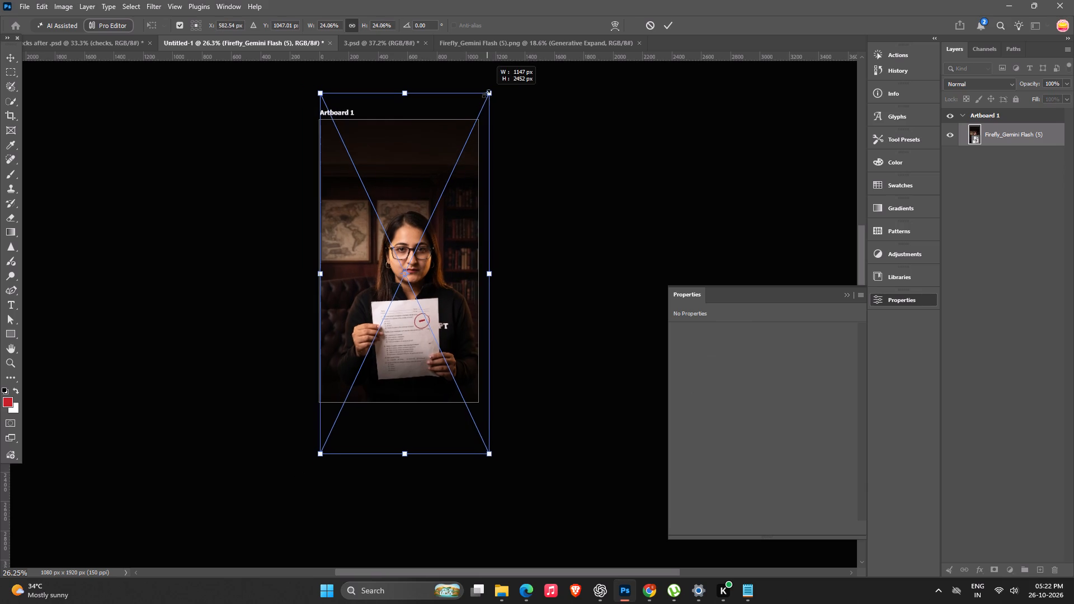
alt+drag(486, 93, 472, 99)
drag(478, 167, 473, 167)
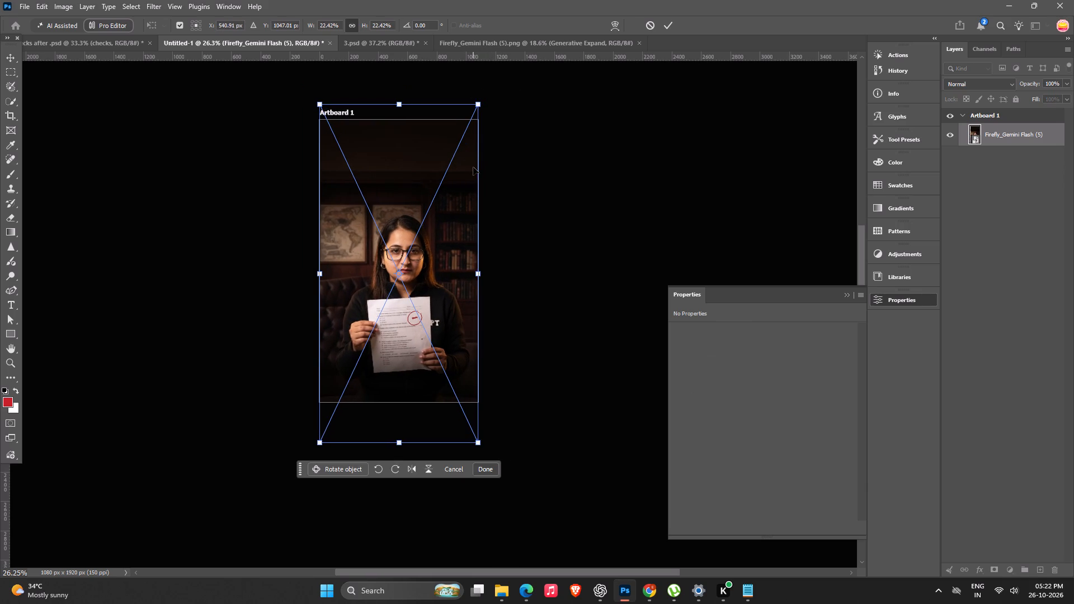
alt+drag(478, 102, 488, 101)
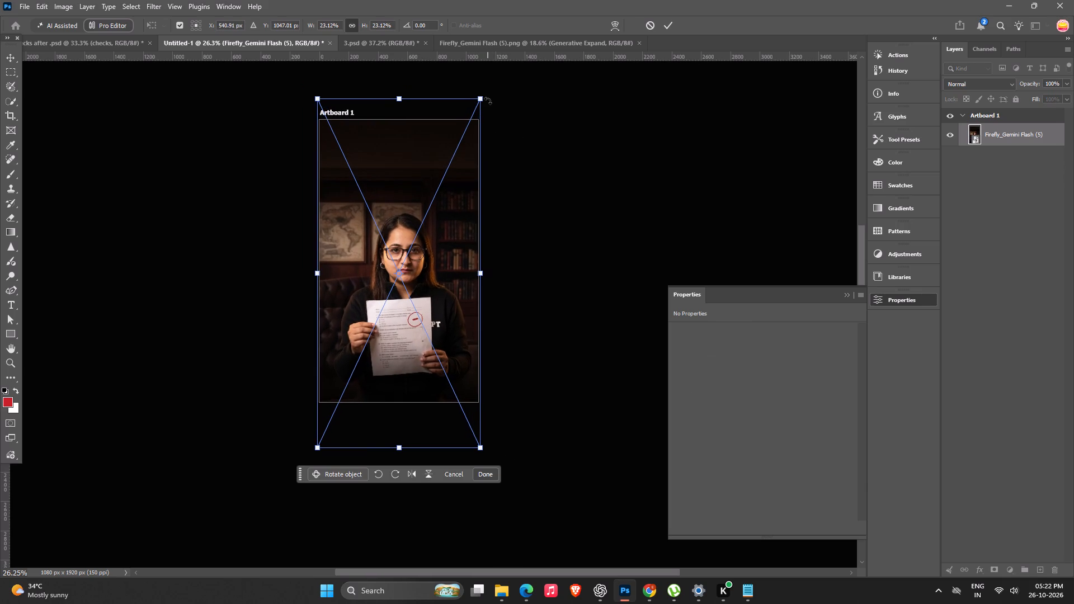
key(Return)
Shift the portrait left and down on the artboard to about X -32 px, Y -55 px.
click(625, 257)
alt+scroll(445, 282, up, 6)
drag(416, 285, 412, 305)
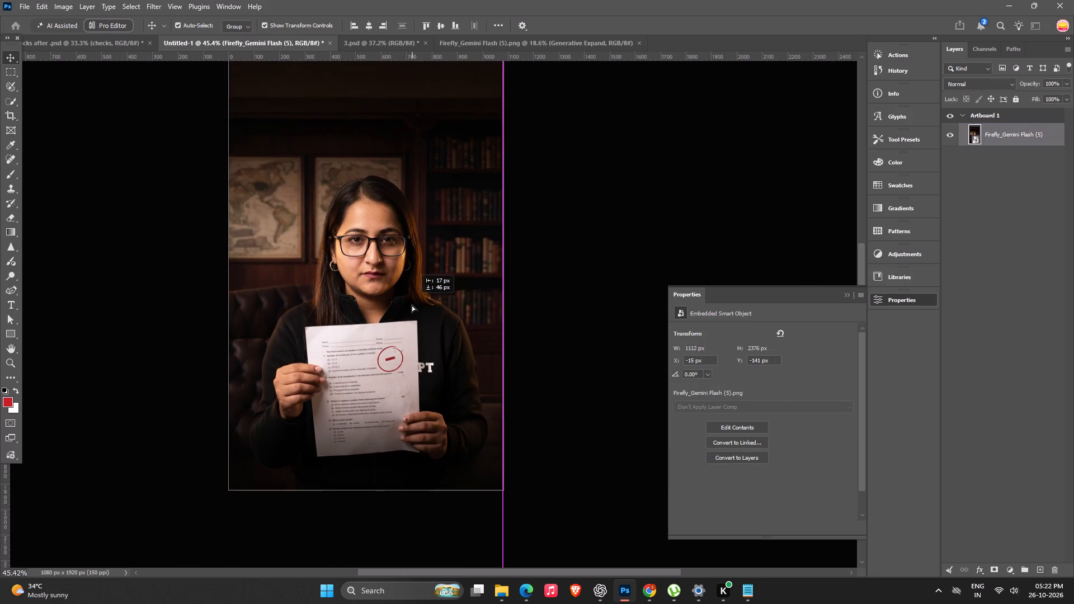
drag(412, 305, 411, 304)
alt+scroll(414, 293, down, 6)
click(410, 296)
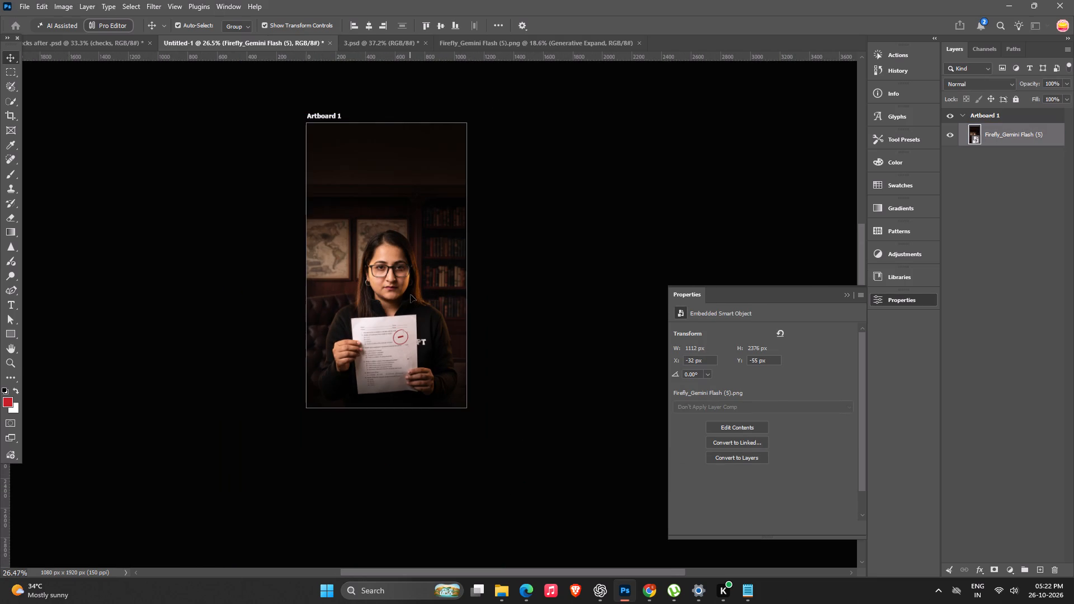
key(Return)
click(579, 274)
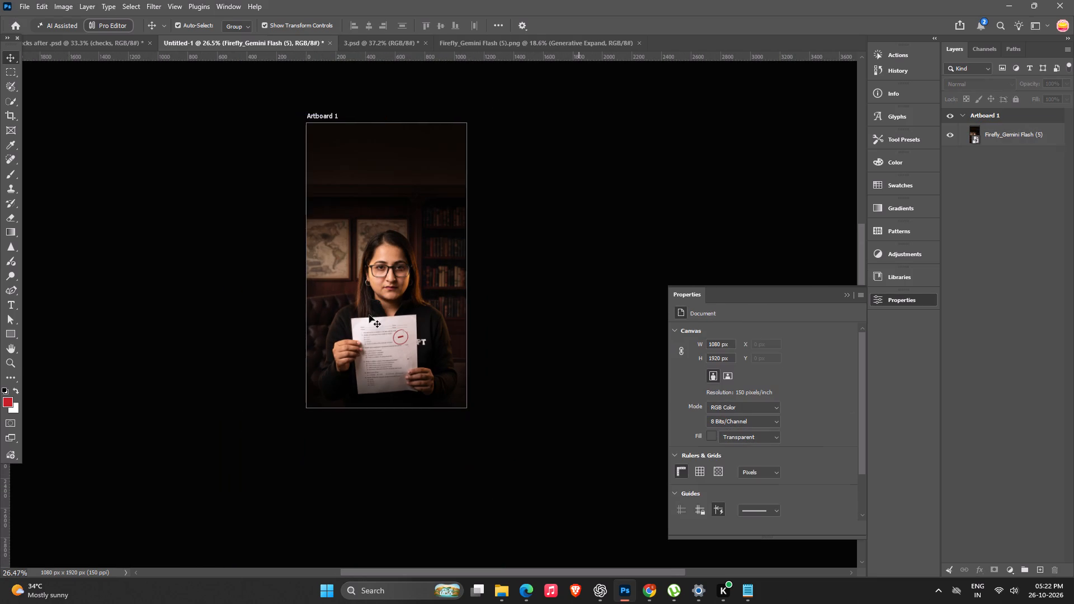
Examine how the resized portrait fits the artboard and its edges.
alt+scroll(309, 325, up, 5)
key(space)
drag(332, 340, 287, 352)
alt+scroll(426, 361, down, 6)
key(space)
key(space)
drag(243, 373, 276, 366)
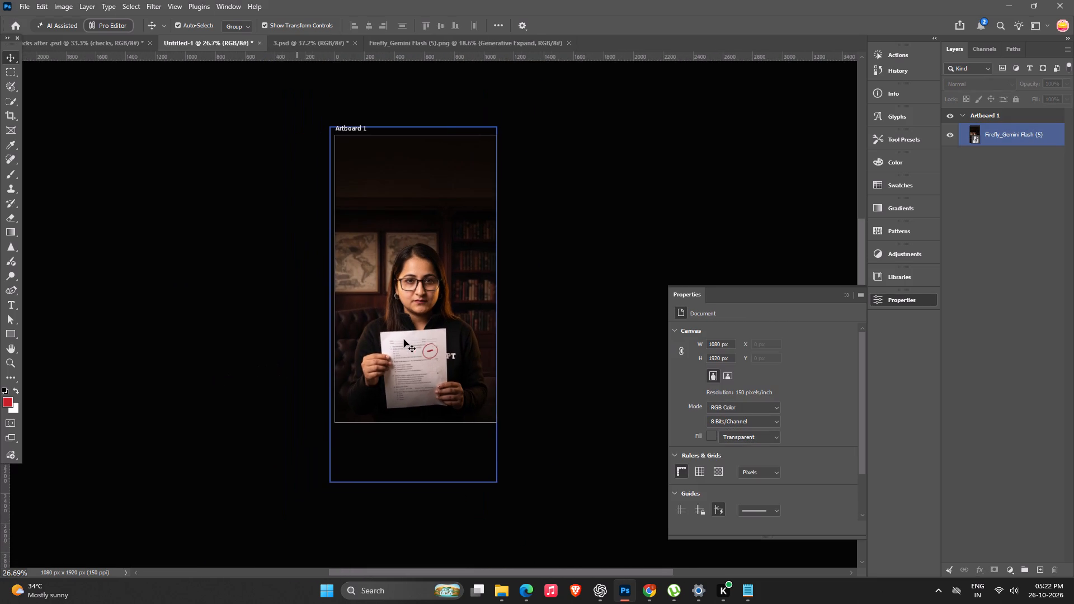
alt+scroll(413, 336, up, 3)
Check the CUET PG LLB 2027 Marking Scheme entry in the LPT Design Sheet in Chrome.
click(654, 591)
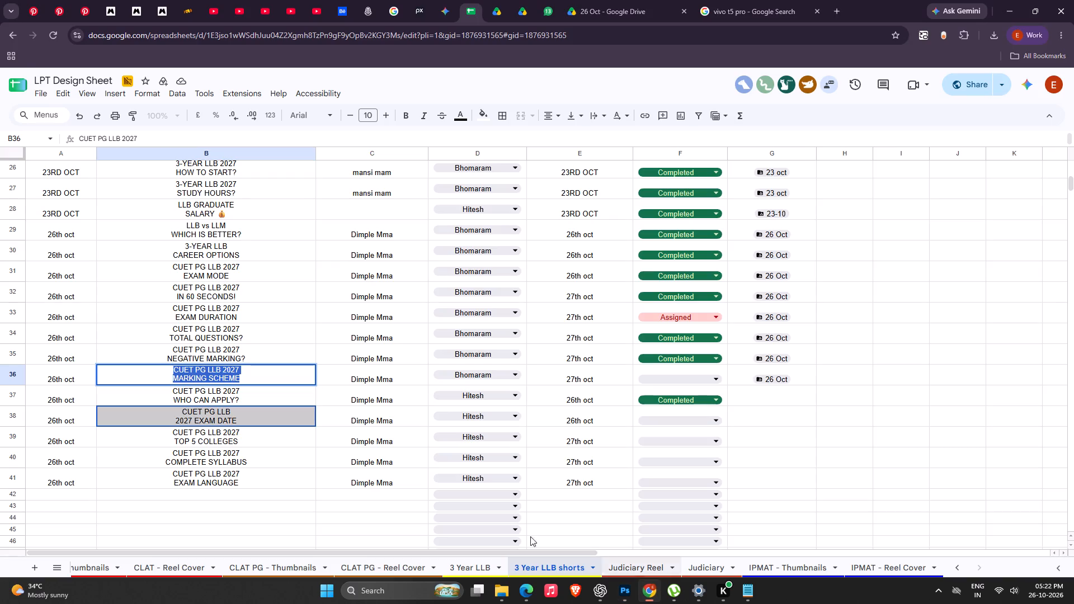
click(200, 376)
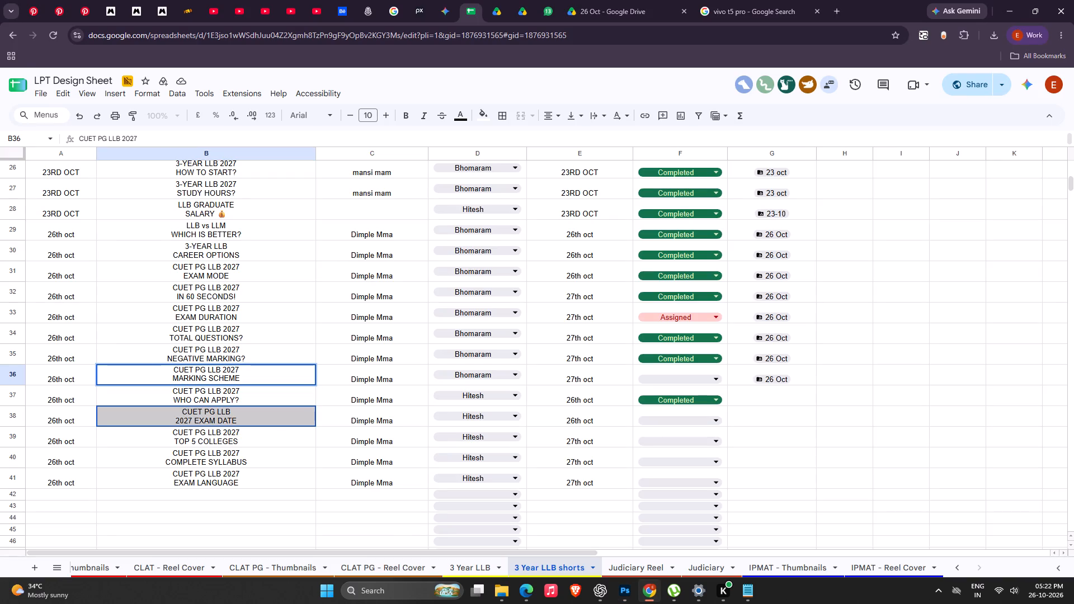
Open the Gallery in File Explorer to look through the saved reference images.
click(497, 594)
click(451, 538)
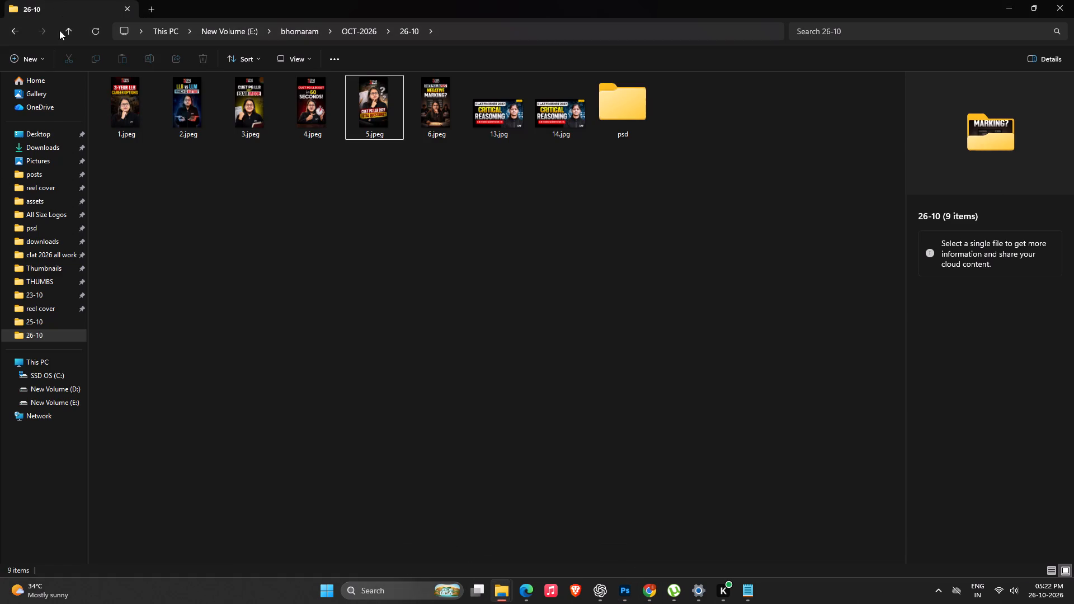
double_click(51, 95)
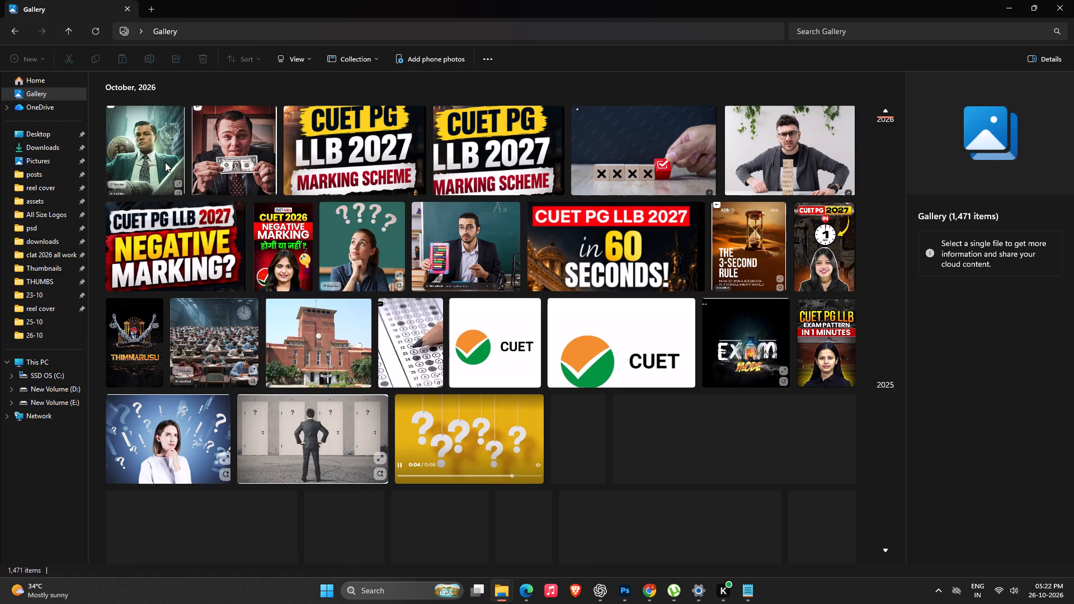
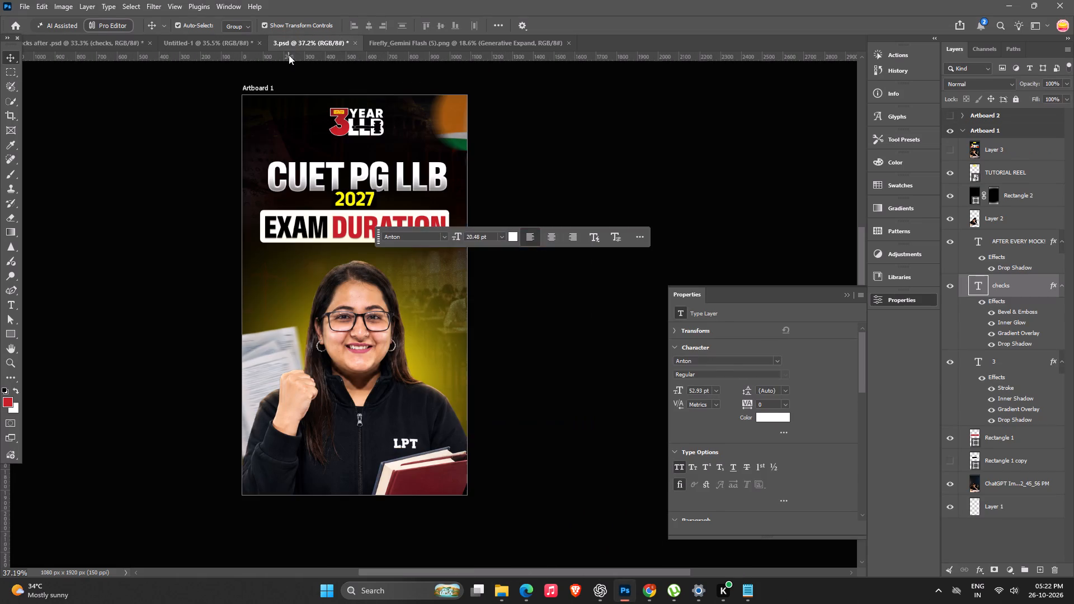
click(442, 115)
key(ctrl+c)
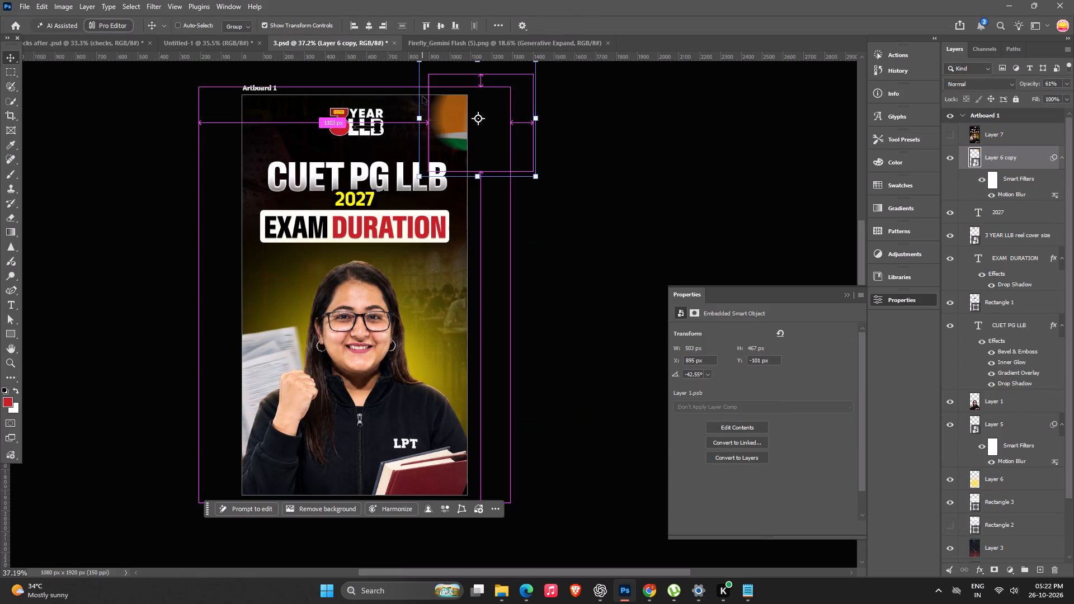
key(ctrl+c)
click(530, 41)
click(374, 293)
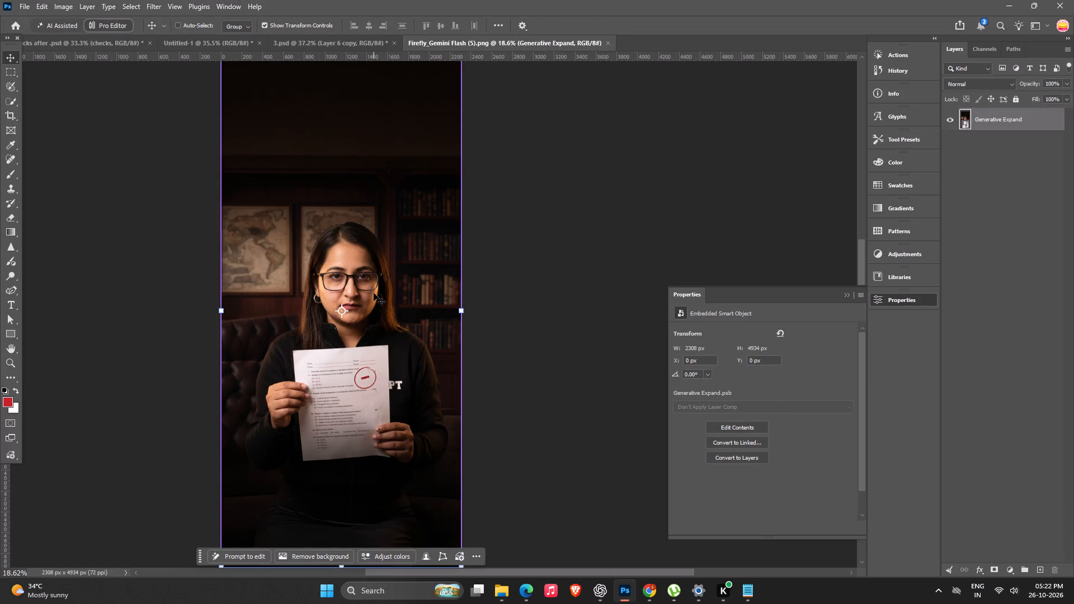
key(ctrl+v)
alt+scroll(446, 258, down, 6)
drag(393, 285, 451, 153)
Enlarge the pasted CUET logo about its centre to about 544% and apply the transform.
alt+drag(459, 170, 494, 161)
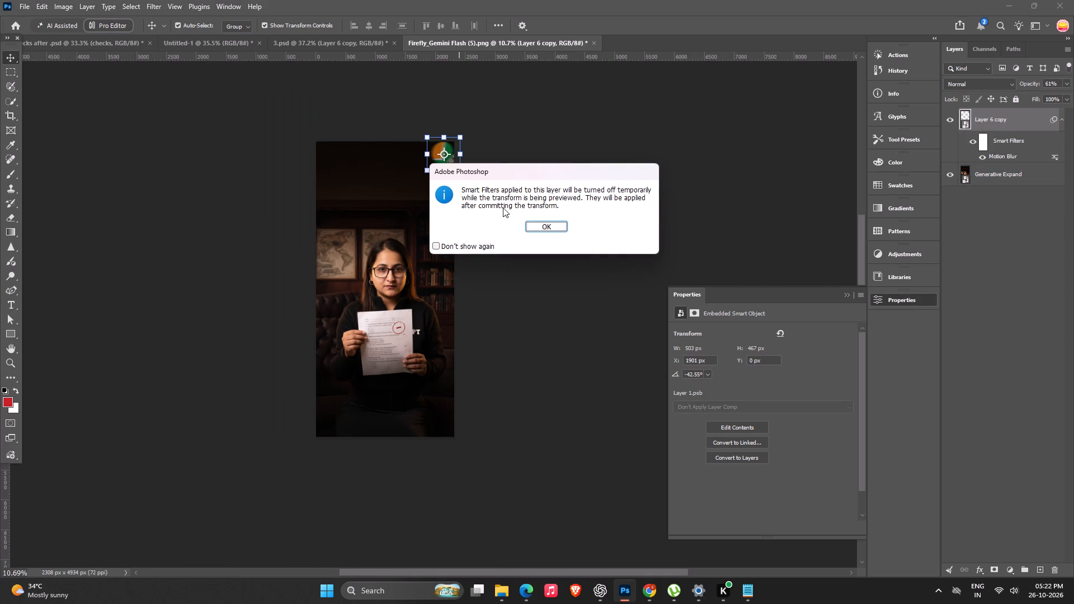
click(539, 219)
click(535, 220)
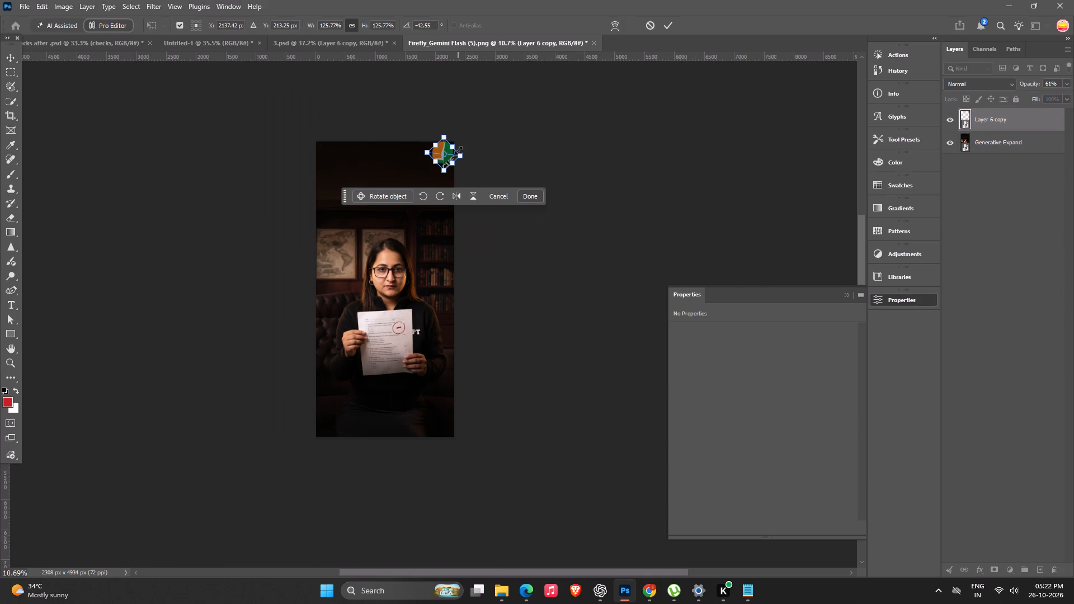
alt+drag(460, 150, 517, 139)
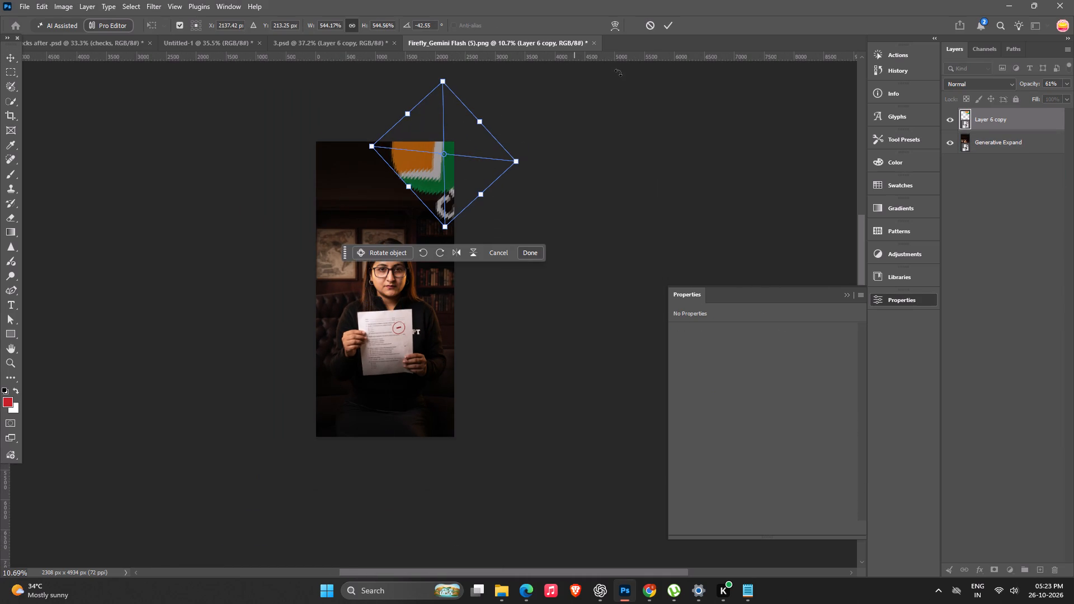
key(Return)
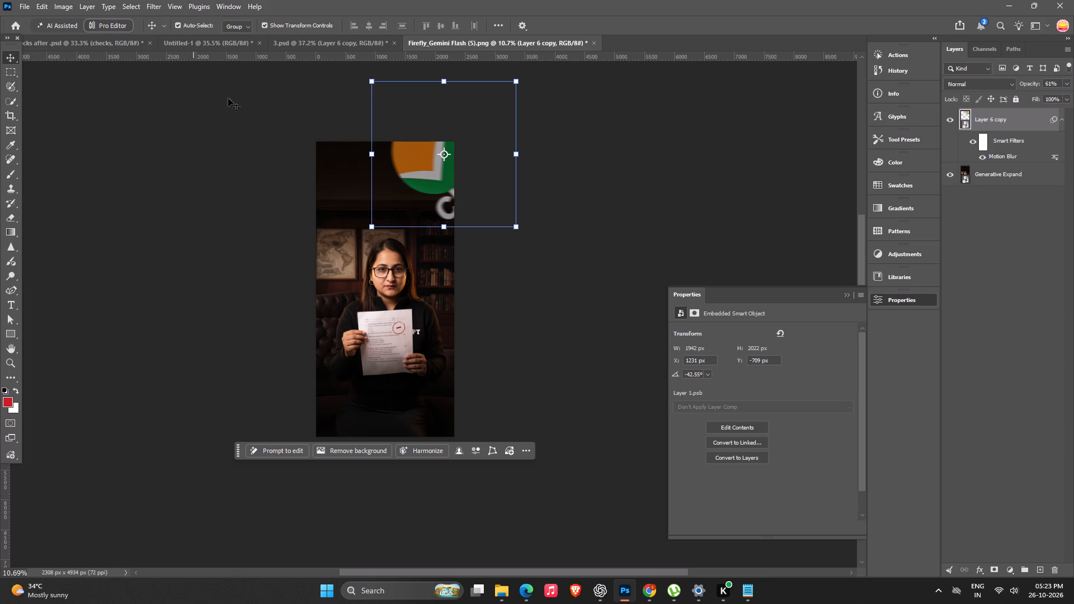
Paste the blurred CUET logo into Untitled-1 and place it at the artboard's upper-right corner, at about X 834 px, Y -87 px.
click(294, 43)
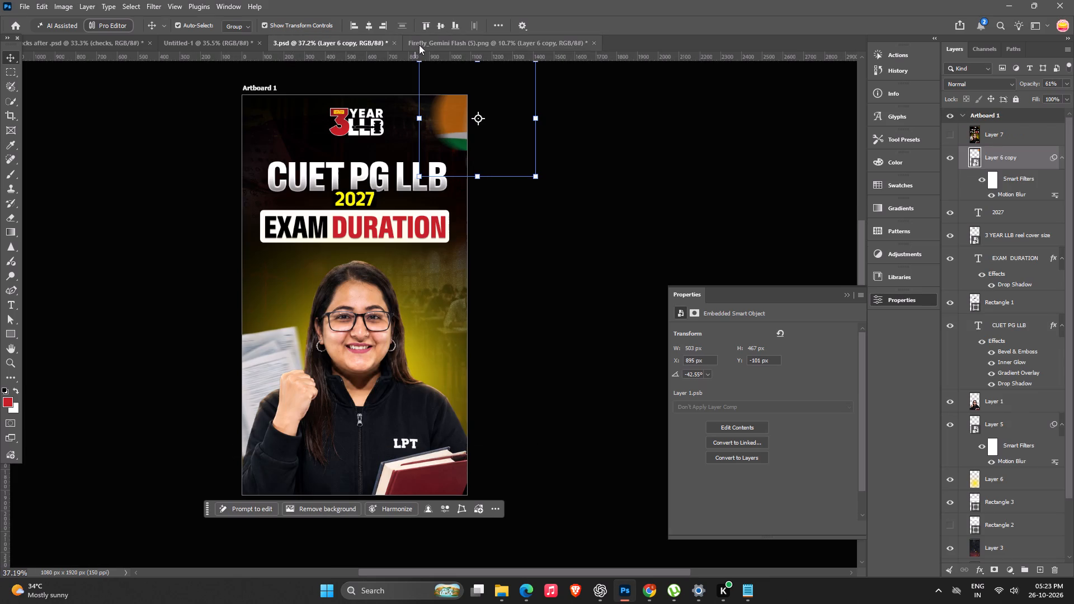
click(419, 45)
click(199, 36)
click(475, 256)
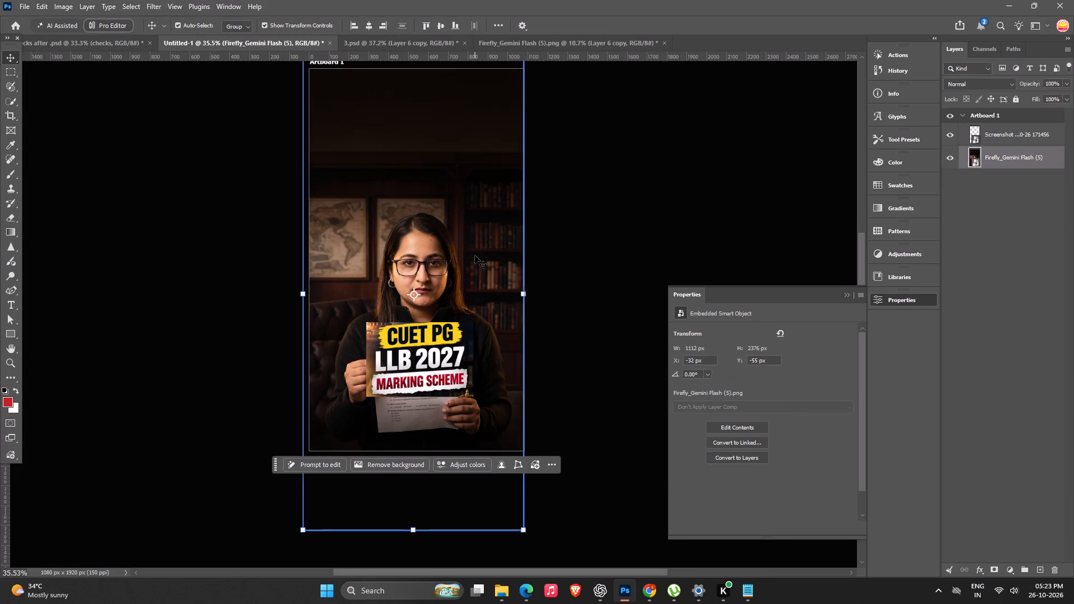
key(ctrl+v)
drag(435, 243, 517, 162)
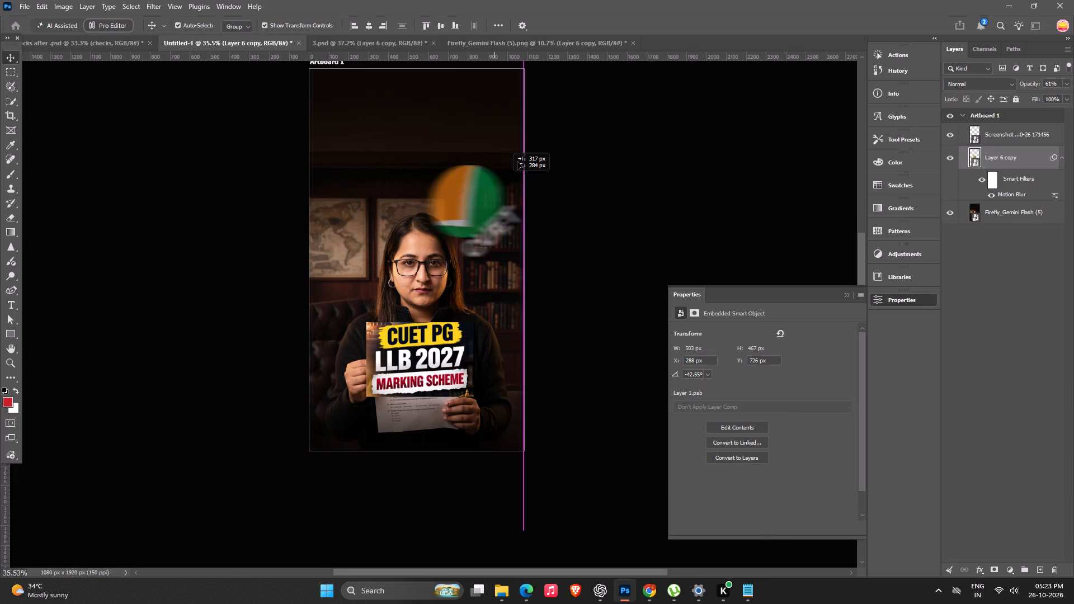
drag(517, 162, 547, 82)
click(592, 160)
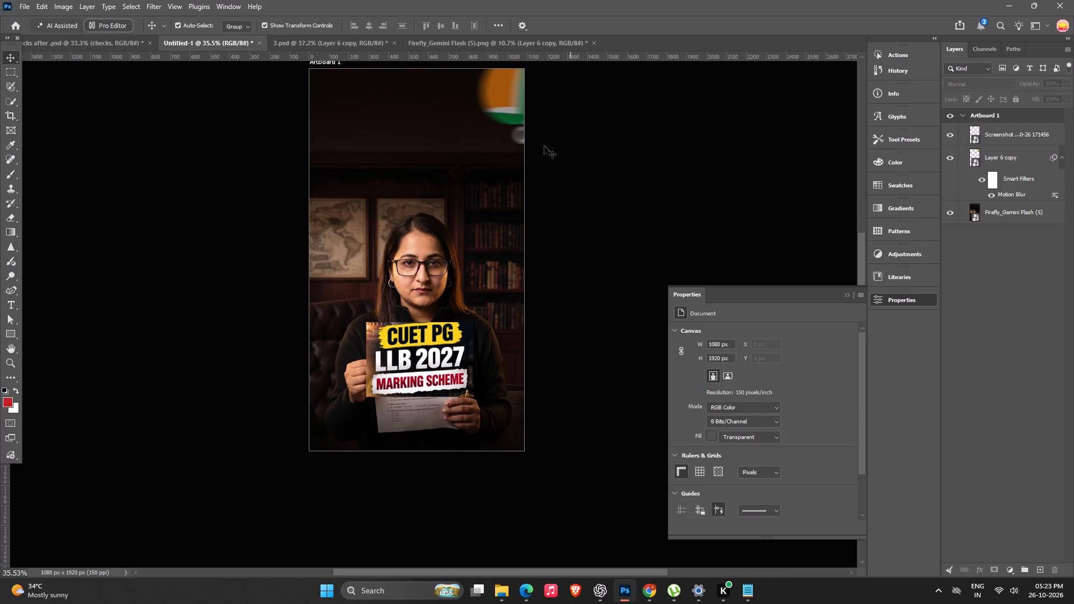
Move the blurred CUET logo about 45 px right and 1667 px down into the artboard's lower-right corner.
click(498, 114)
drag(583, 165, 595, 161)
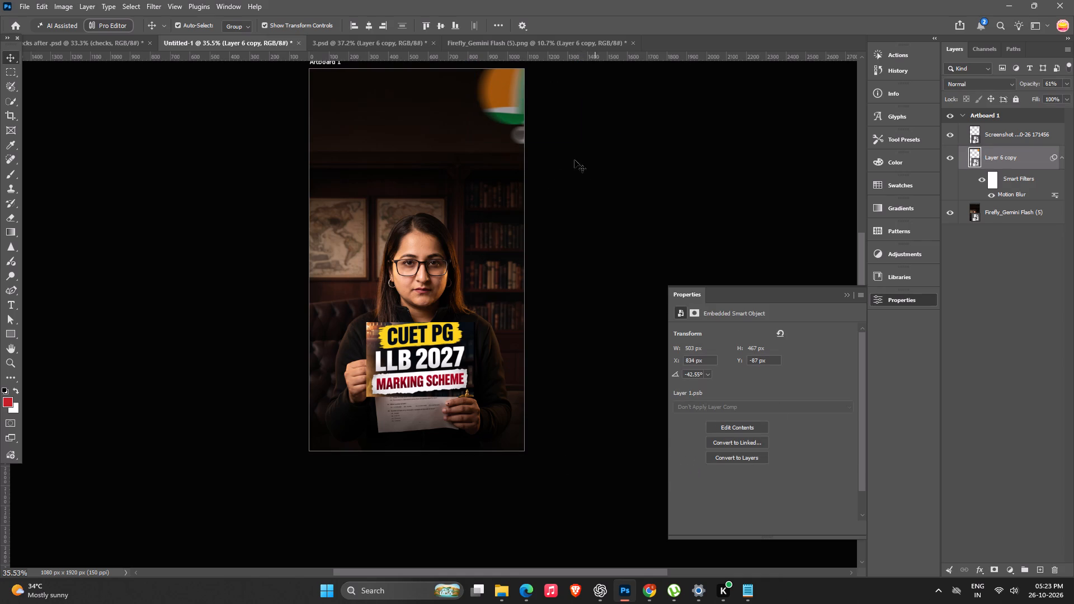
drag(514, 105, 509, 449)
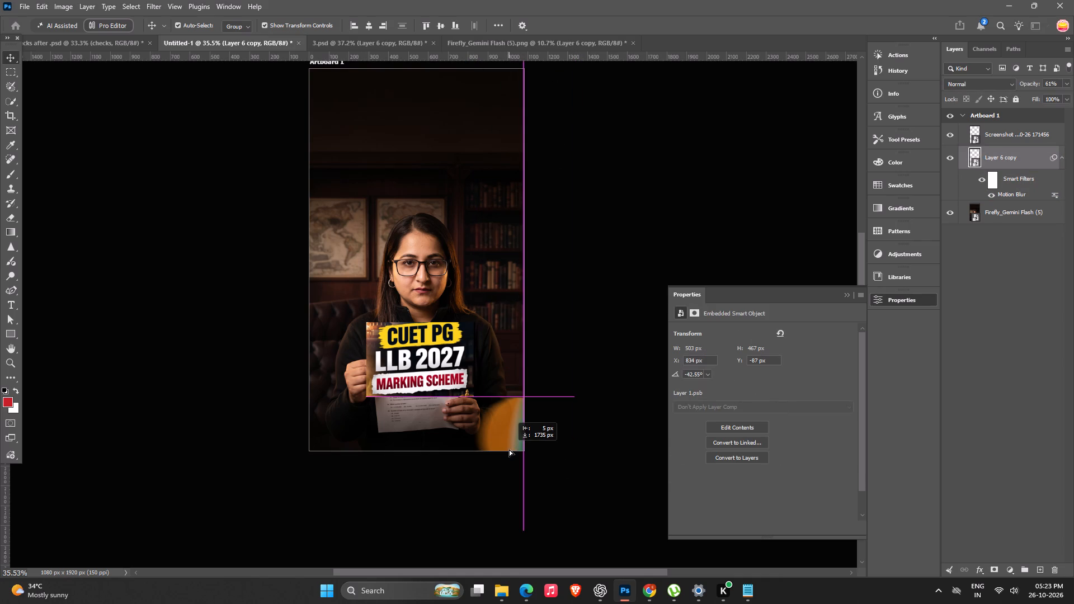
drag(509, 449, 473, 434)
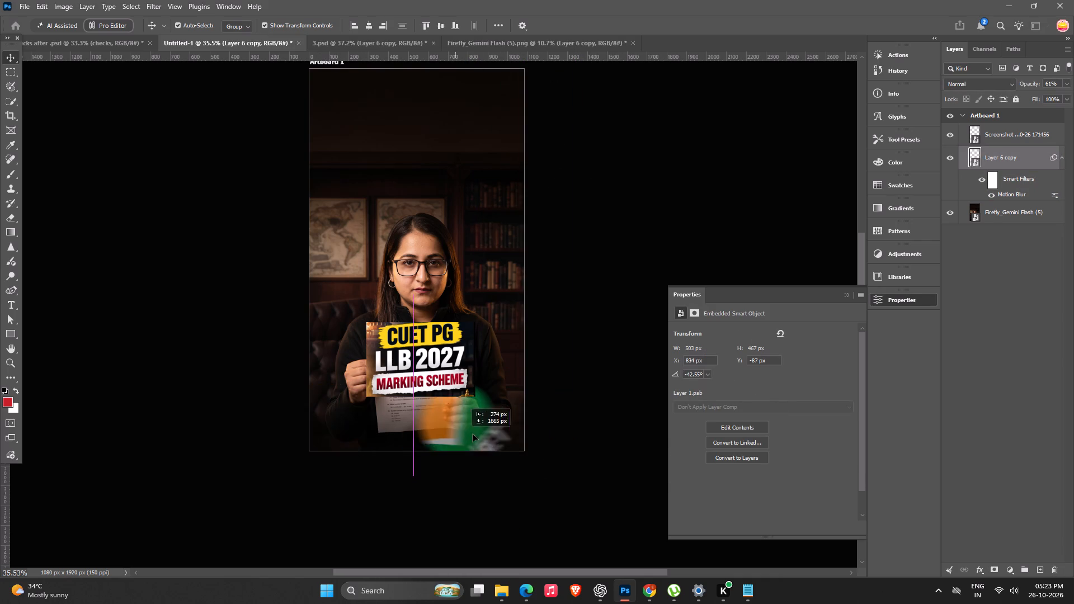
drag(473, 434, 541, 298)
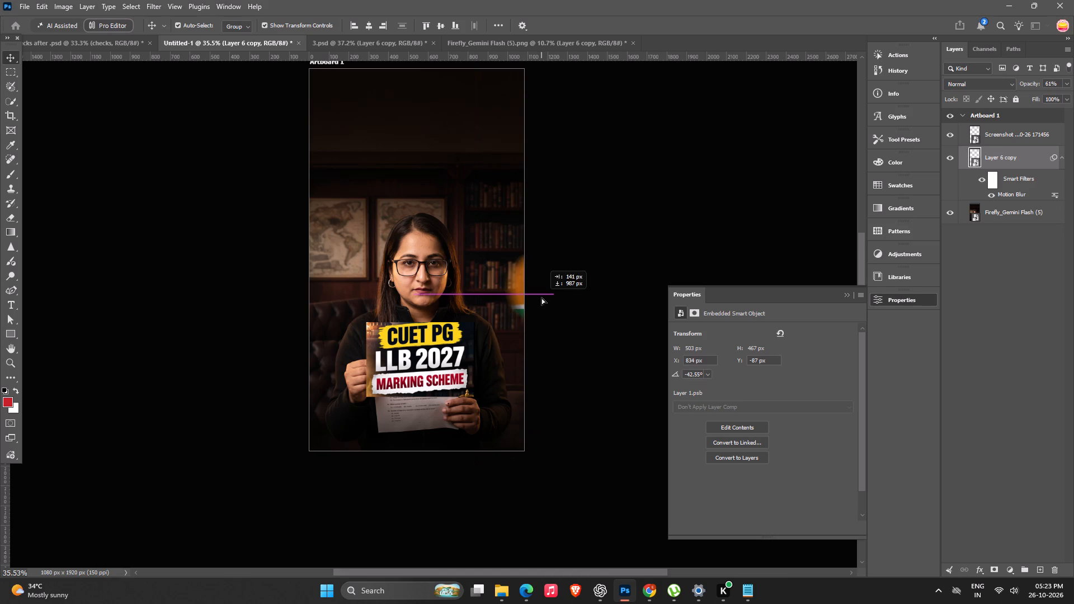
drag(541, 298, 531, 383)
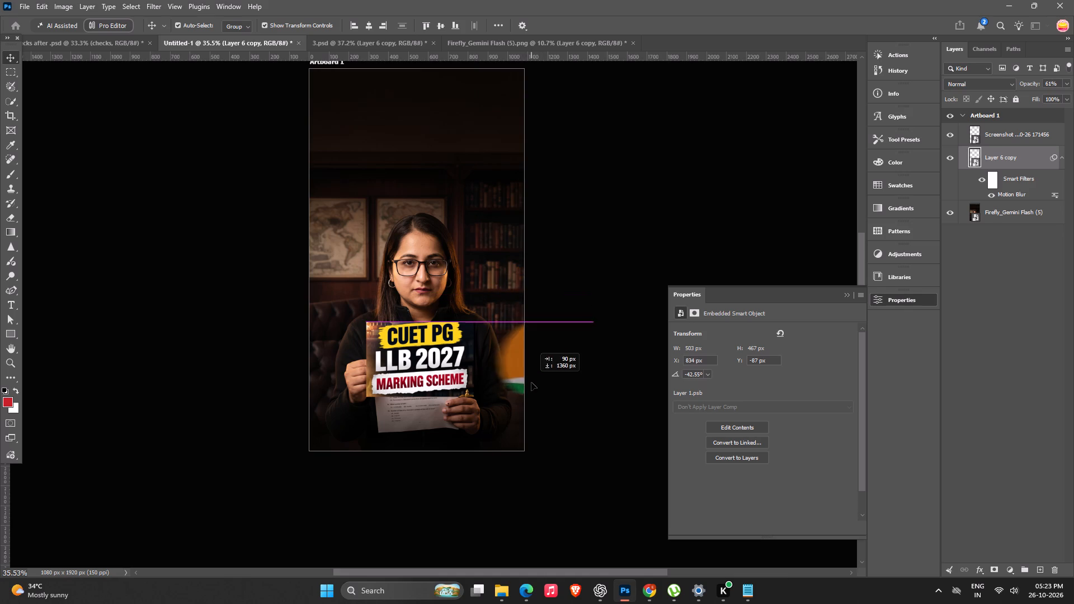
drag(531, 383, 522, 436)
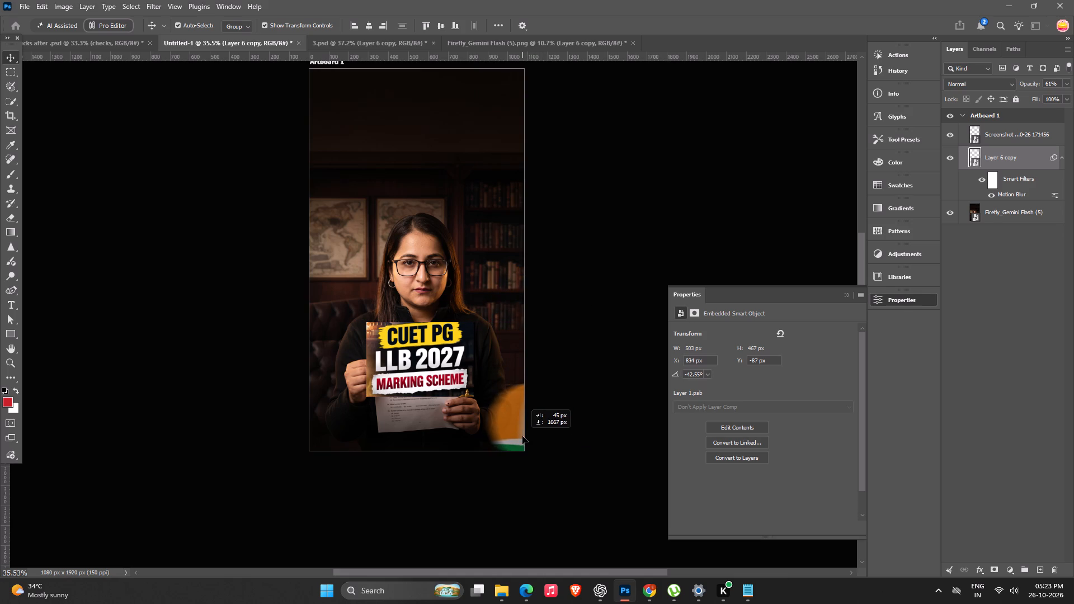
drag(522, 436, 522, 437)
key(Return)
click(554, 214)
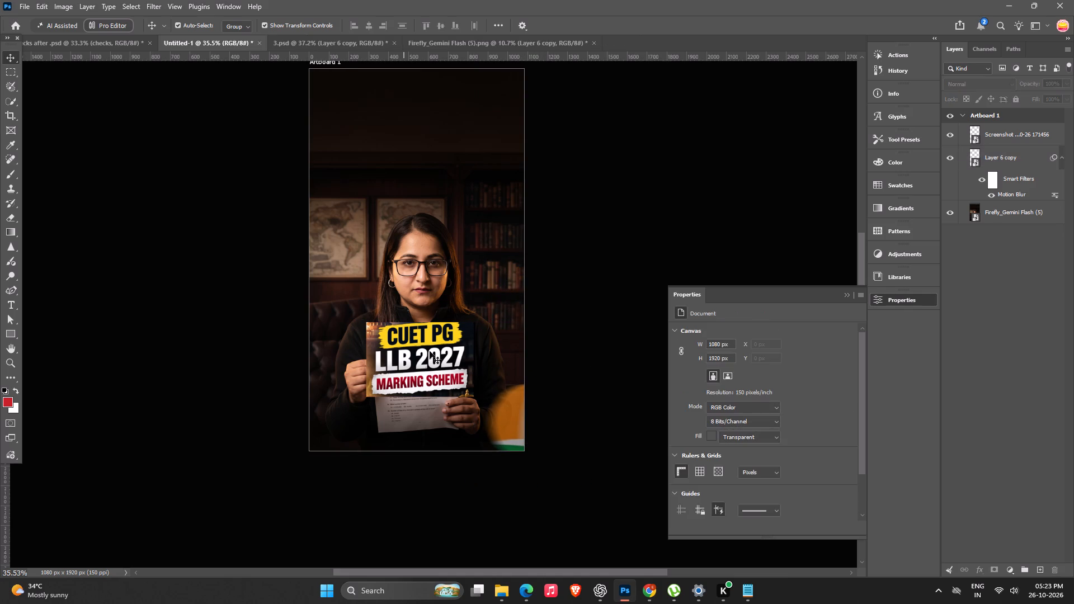
Shift the Marking Scheme title reference image up and left to about X 167 px, Y 1133 px.
drag(439, 351, 415, 322)
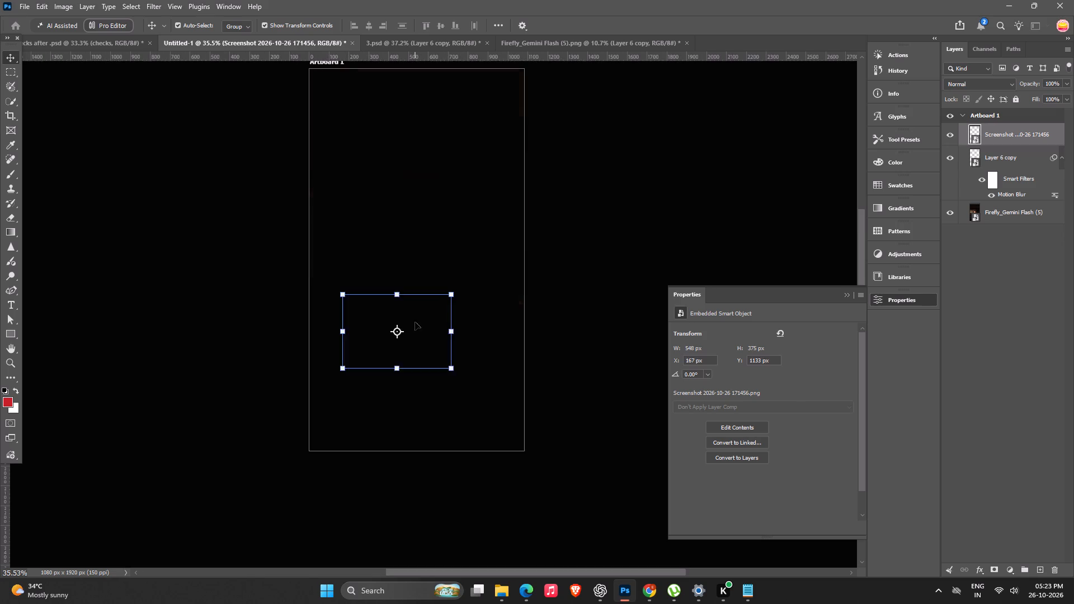
Draw a red rectangle about 829 × 186 px across the dark area above the portrait's head.
key(space)
drag(211, 289, 200, 320)
click(12, 329)
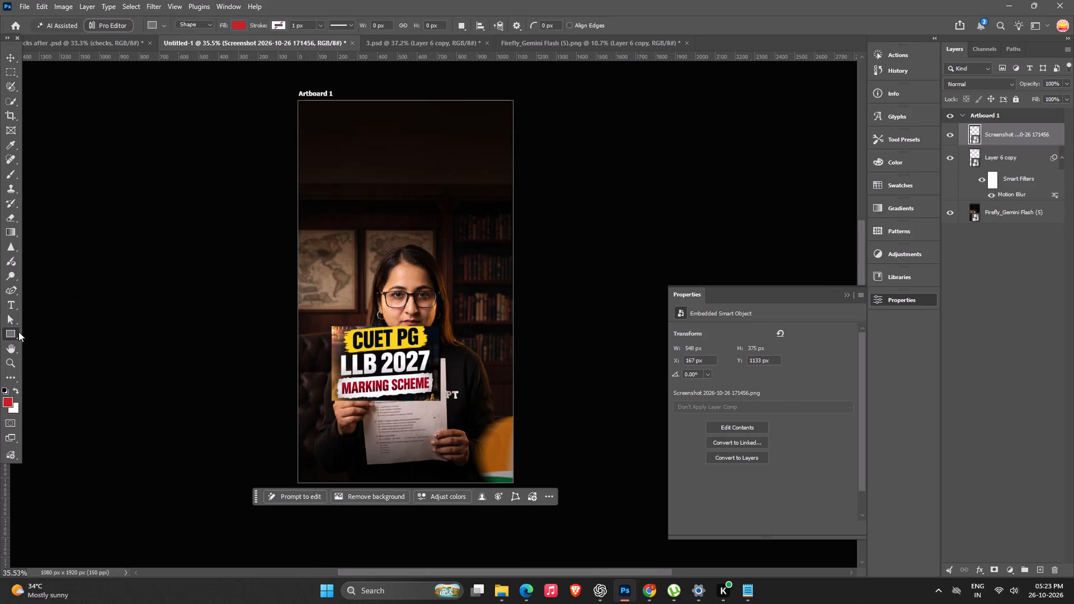
alt+scroll(166, 264, up, 2)
key(space)
key(space)
drag(352, 207, 341, 294)
alt+scroll(369, 240, down, 5)
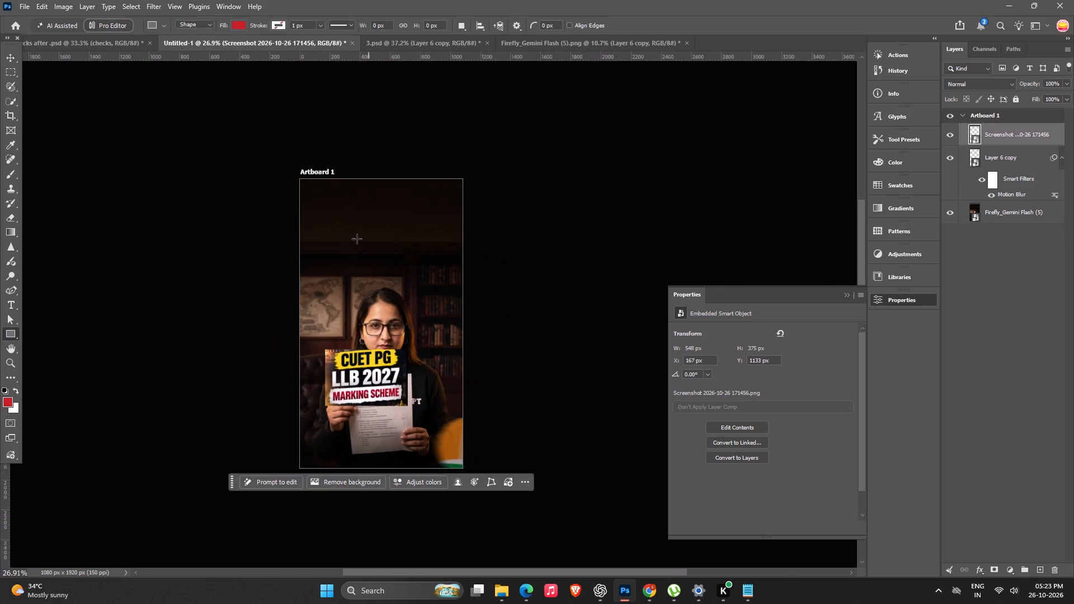
drag(322, 223, 446, 251)
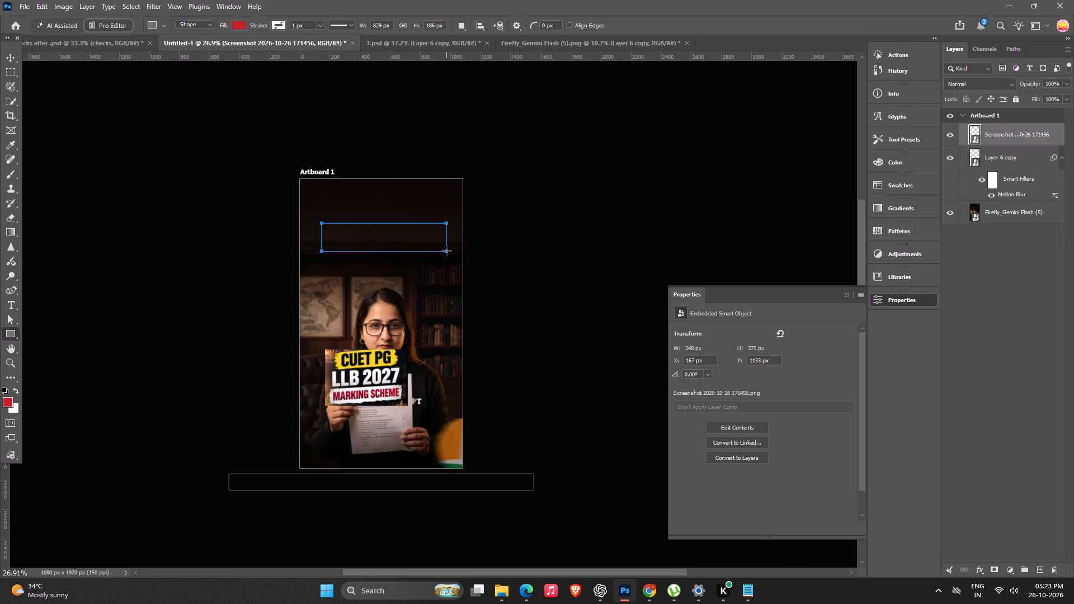
key(Return)
Switch to the LPT Design Sheet in Chrome and copy the text "CUET PG LLB 2027" from the Marking Scheme entry in row 36.
key(alt+Tab)
key(alt+Tab)
key(alt+Tab)
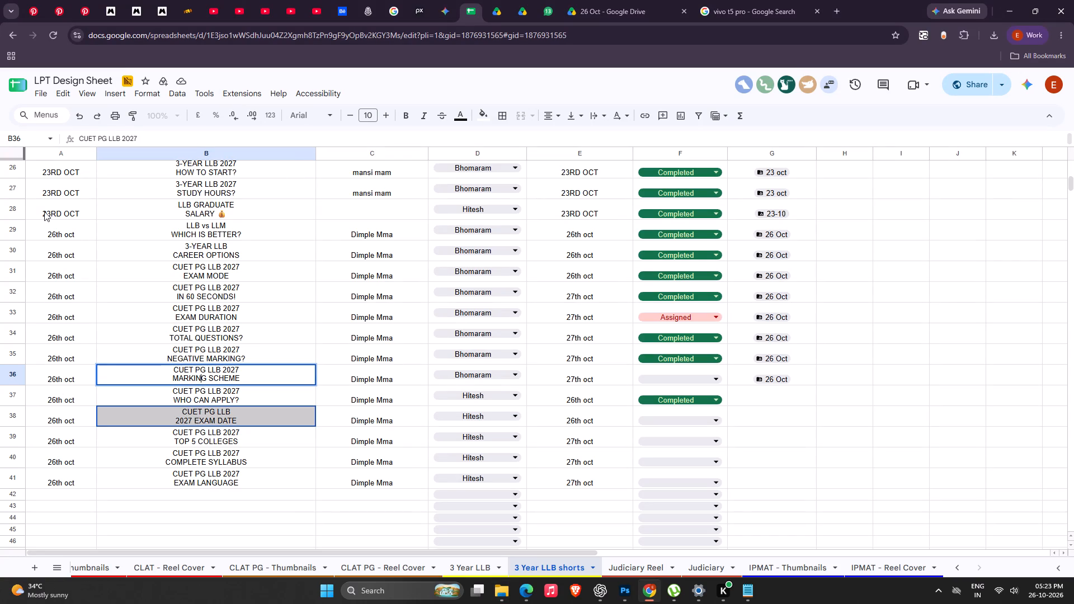
click(223, 353)
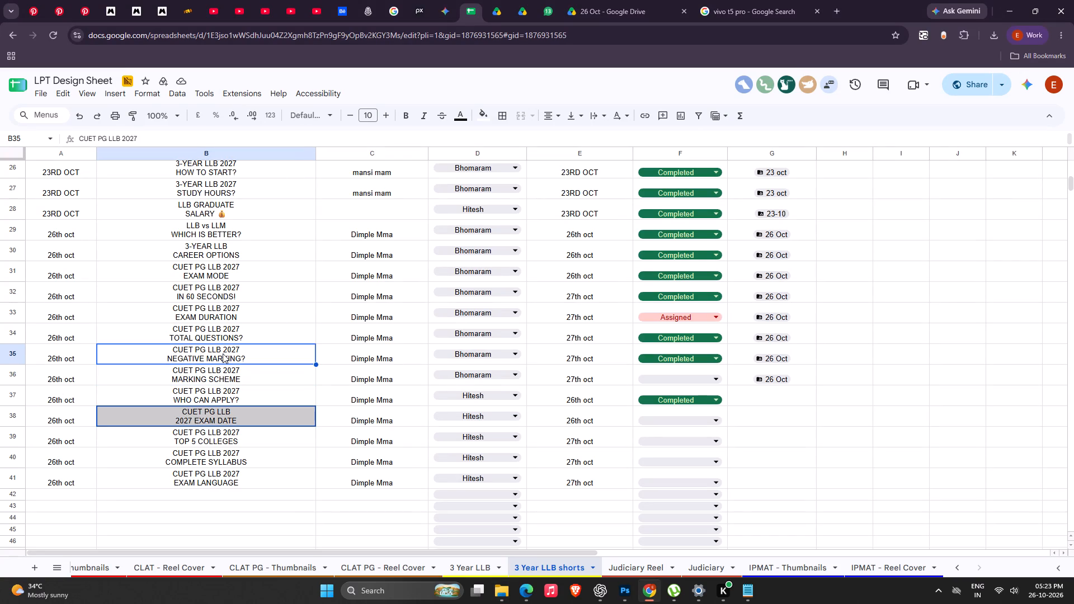
double_click(223, 353)
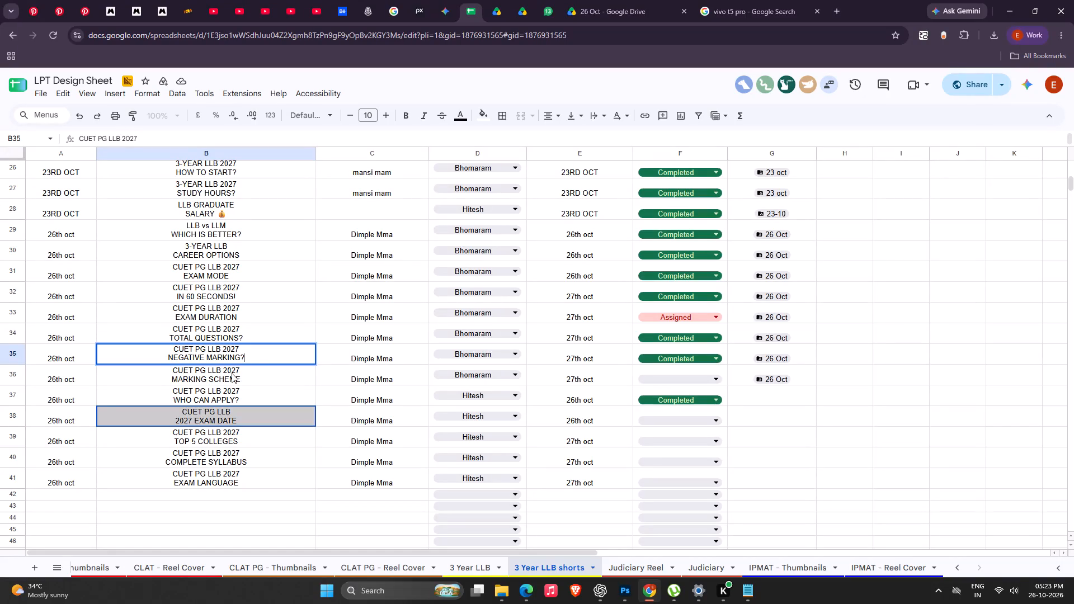
click(232, 379)
double_click(176, 366)
drag(159, 367, 223, 370)
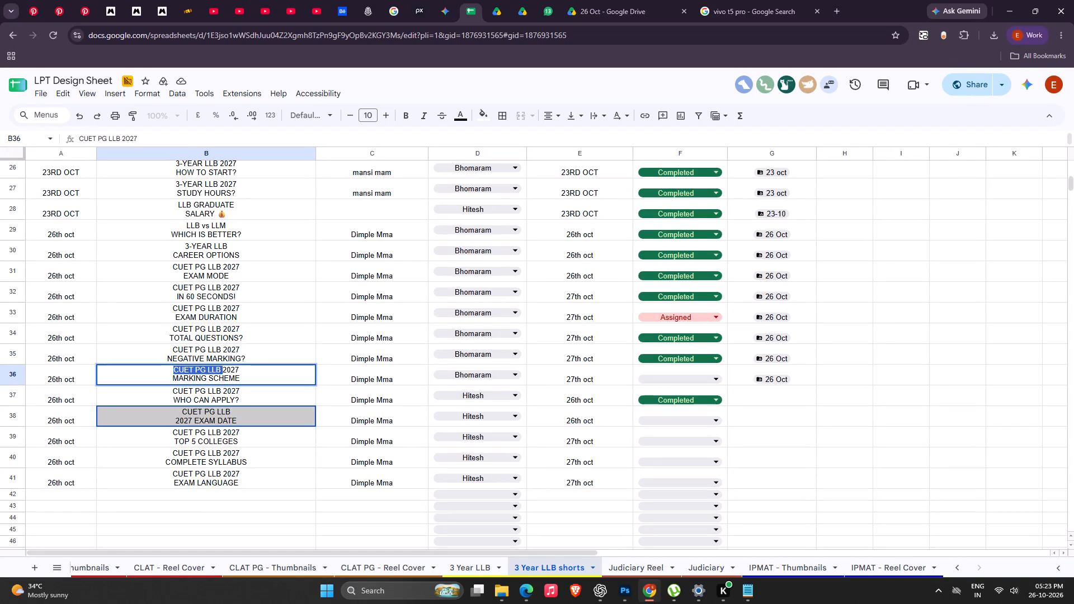
drag(223, 370, 261, 374)
click(222, 374)
drag(172, 370, 244, 365)
key(ctrl+c)
key(ctrl+c)
Return to Photoshop and add the copied title "CUET PG LLB 2027" as white Anton text below the red rectangle.
key(alt+Tab)
key(alt+Tab)
key(alt+Tab)
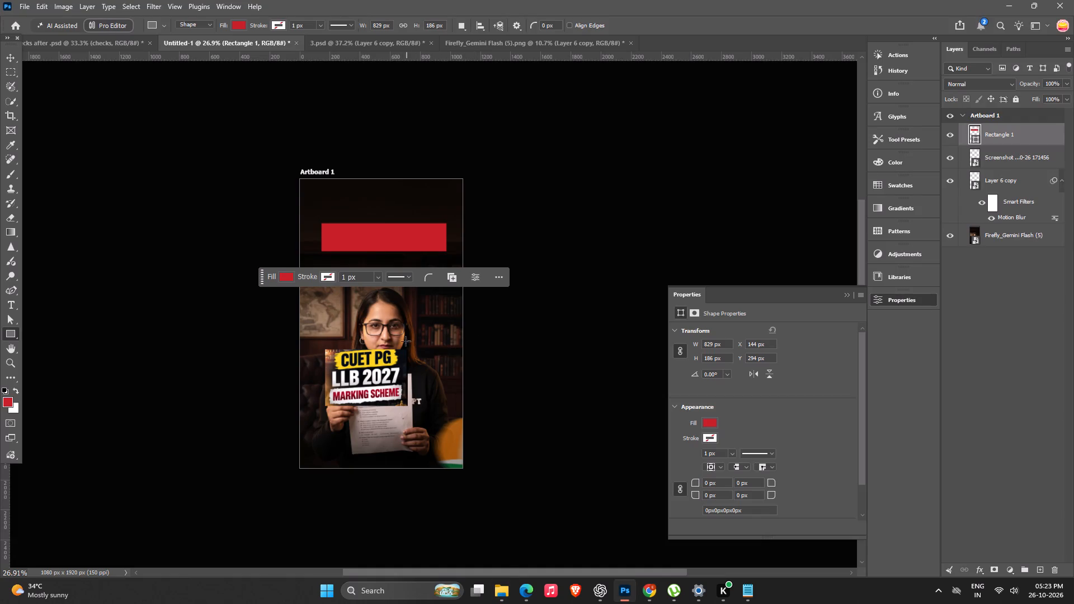
click(395, 333)
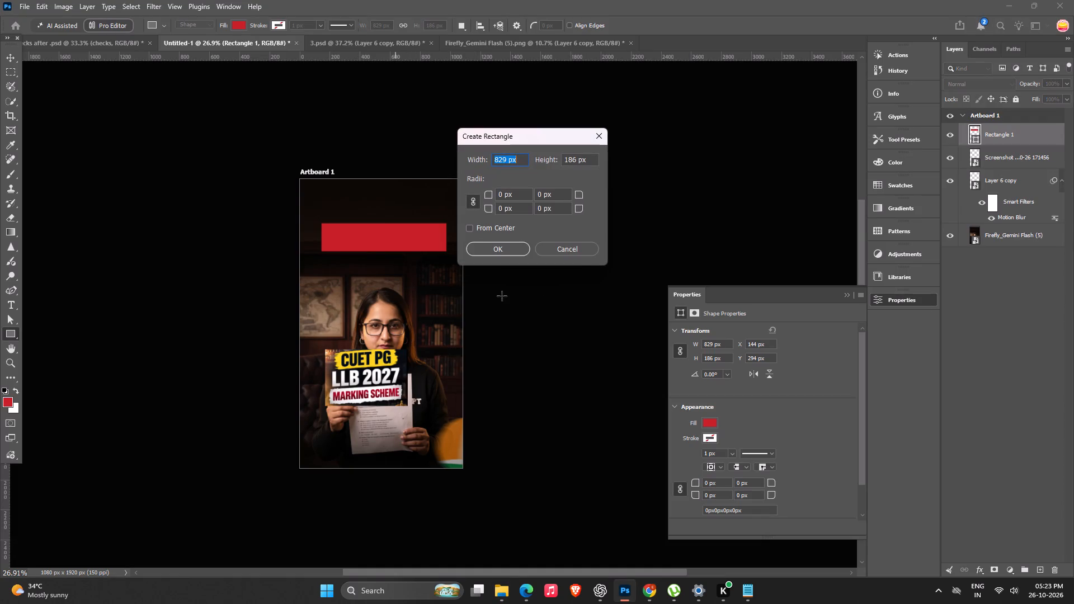
click(573, 251)
click(6, 60)
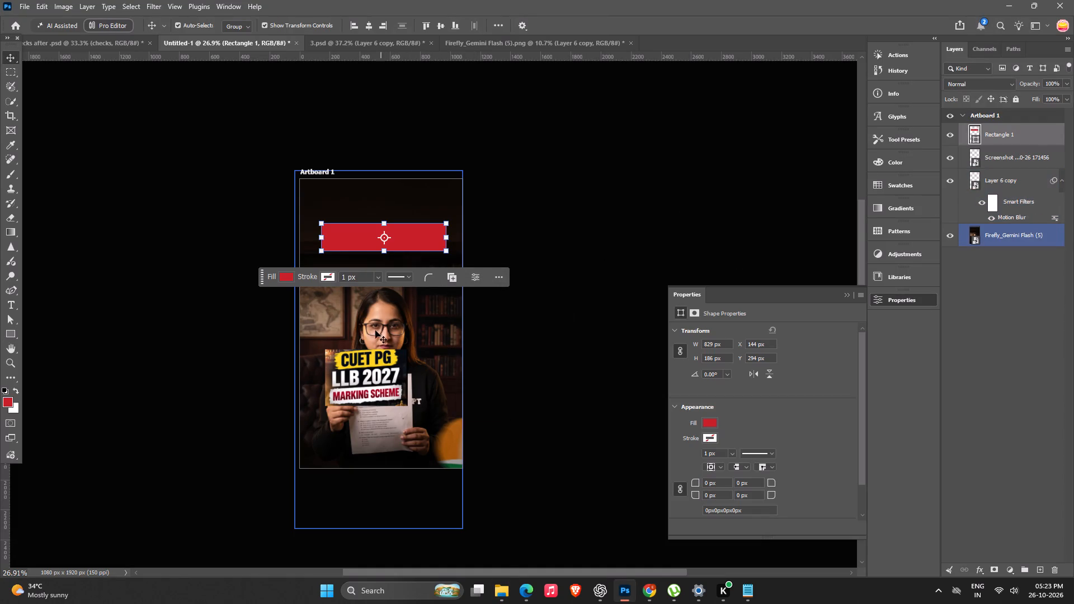
key(t)
click(366, 313)
key(ctrl+BackSpace)
key(ctrl+BackSpace)
key(ctrl+v)
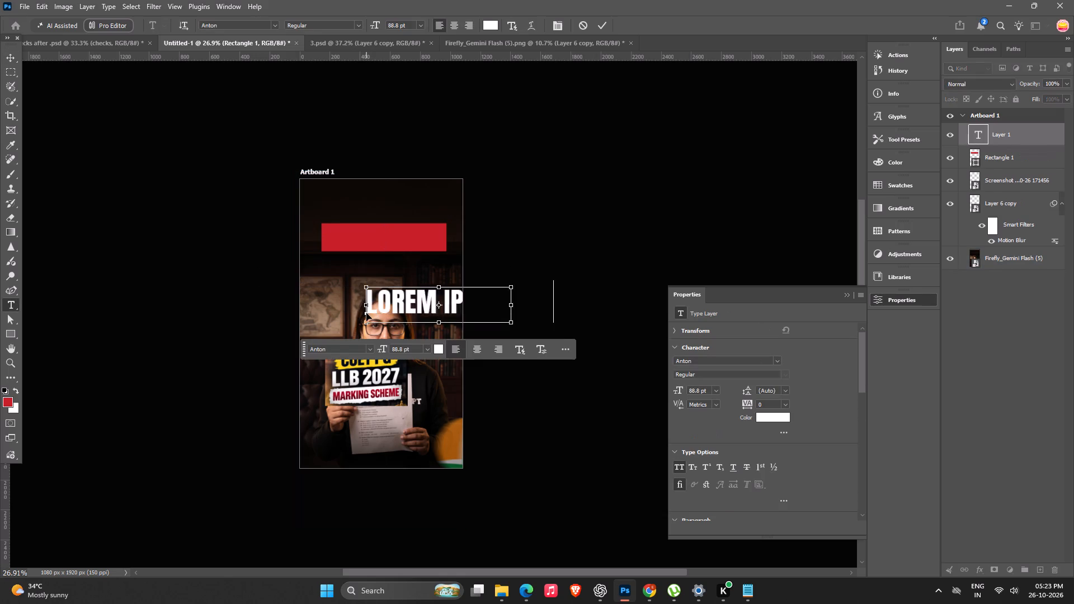
key(Return)
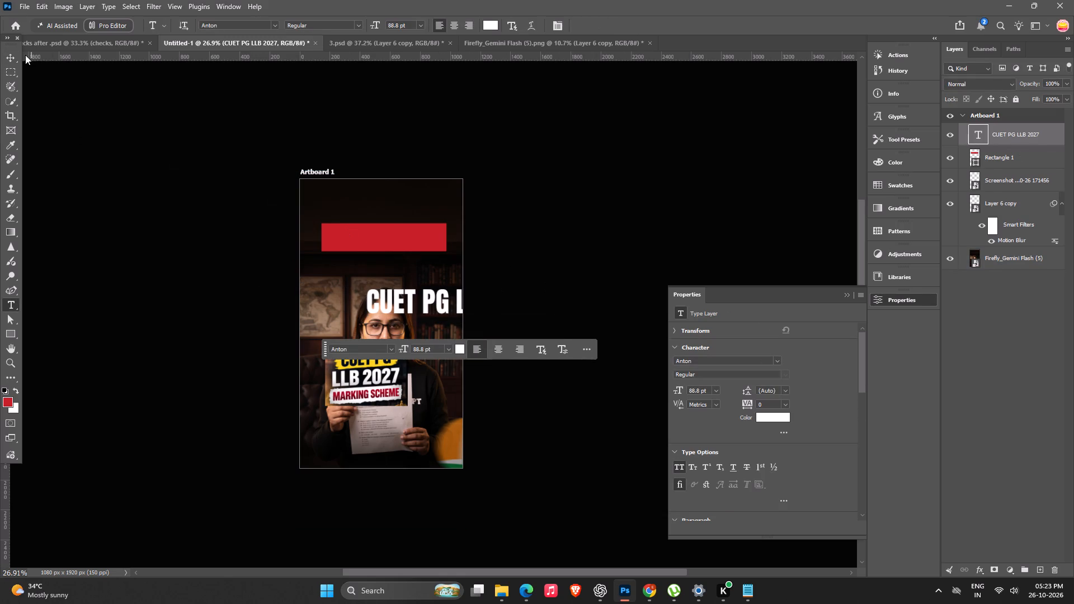
click(9, 56)
drag(397, 304, 336, 223)
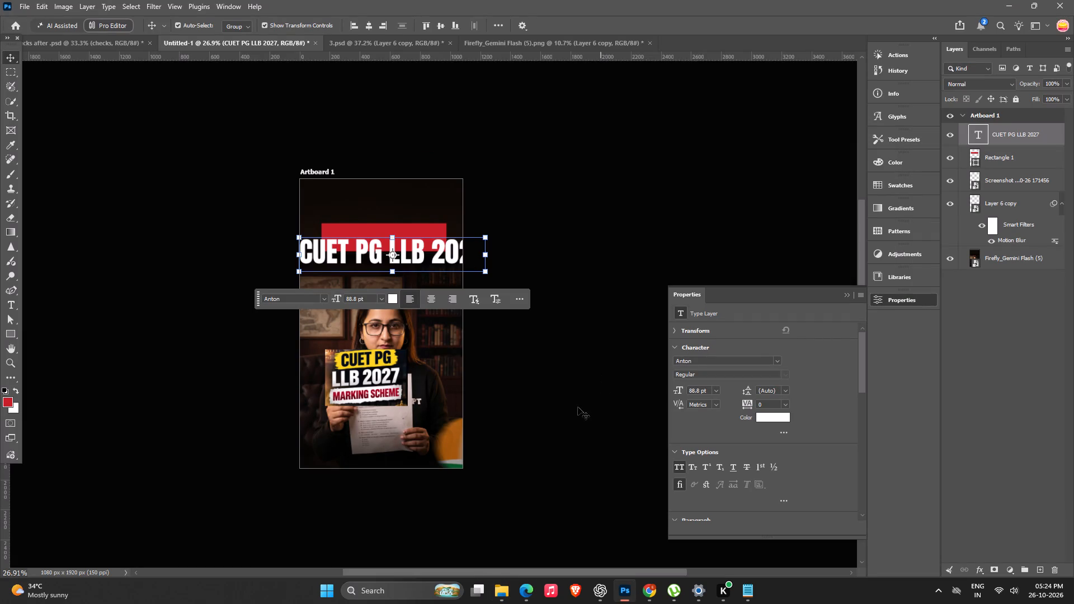
key(alt+Tab)
key(alt+Tab)
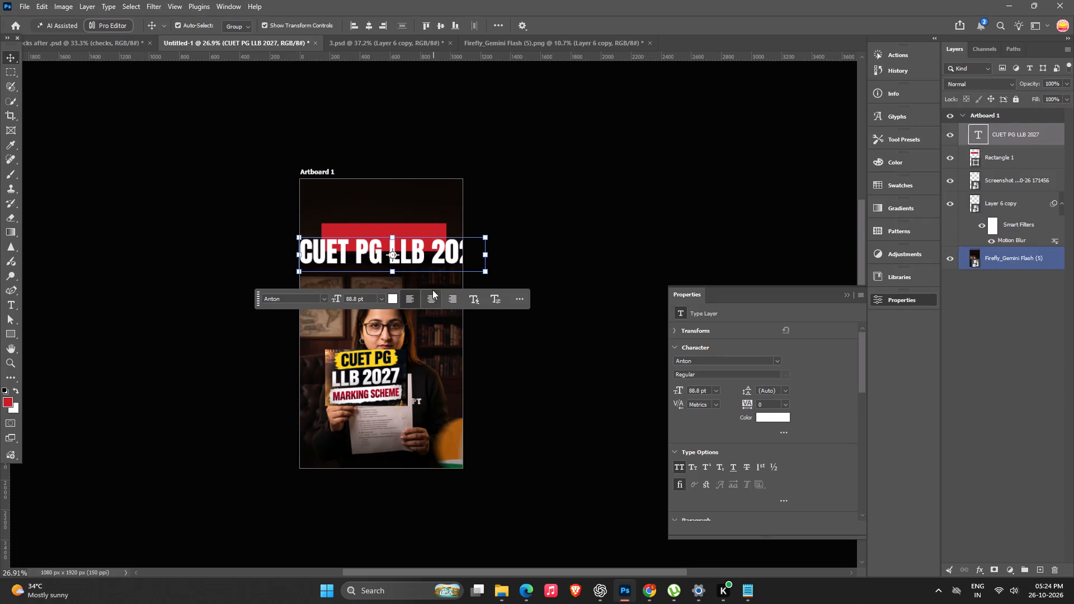
click(442, 256)
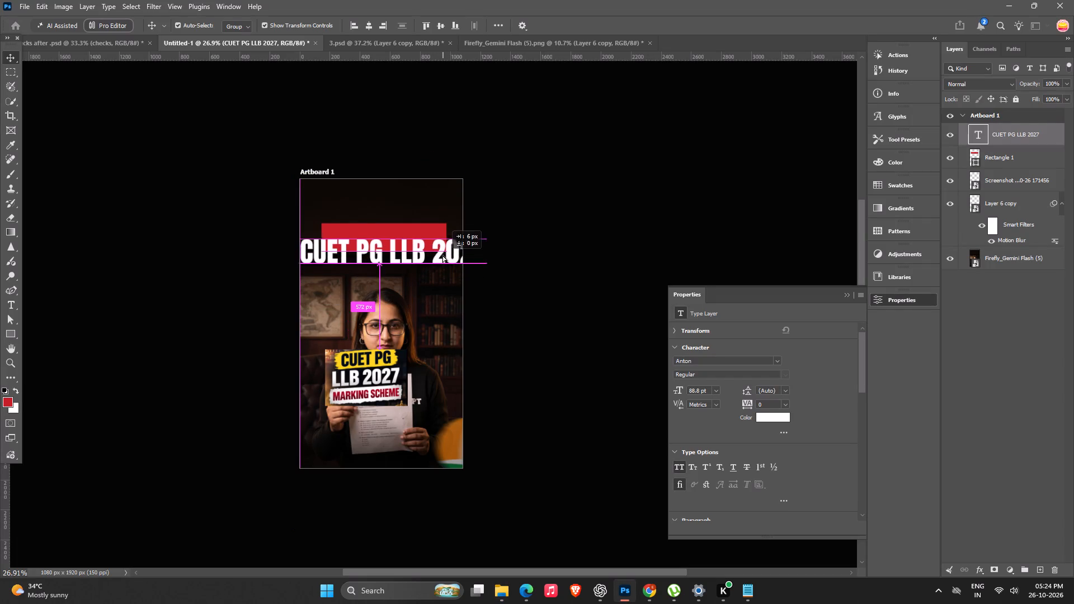
alt+drag(483, 232, 456, 226)
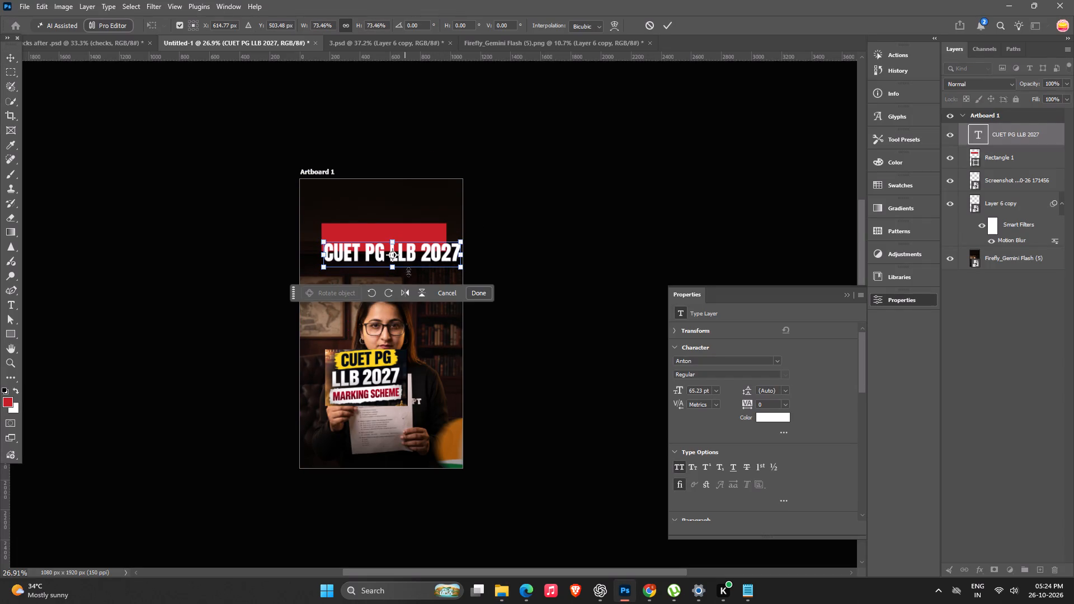
drag(439, 252, 427, 237)
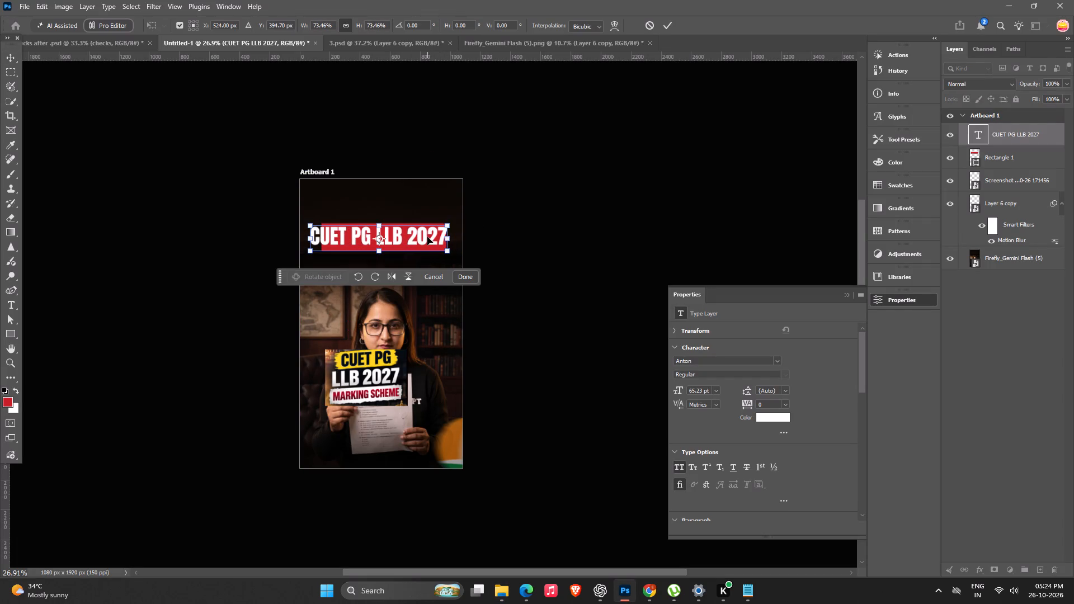
key(Return)
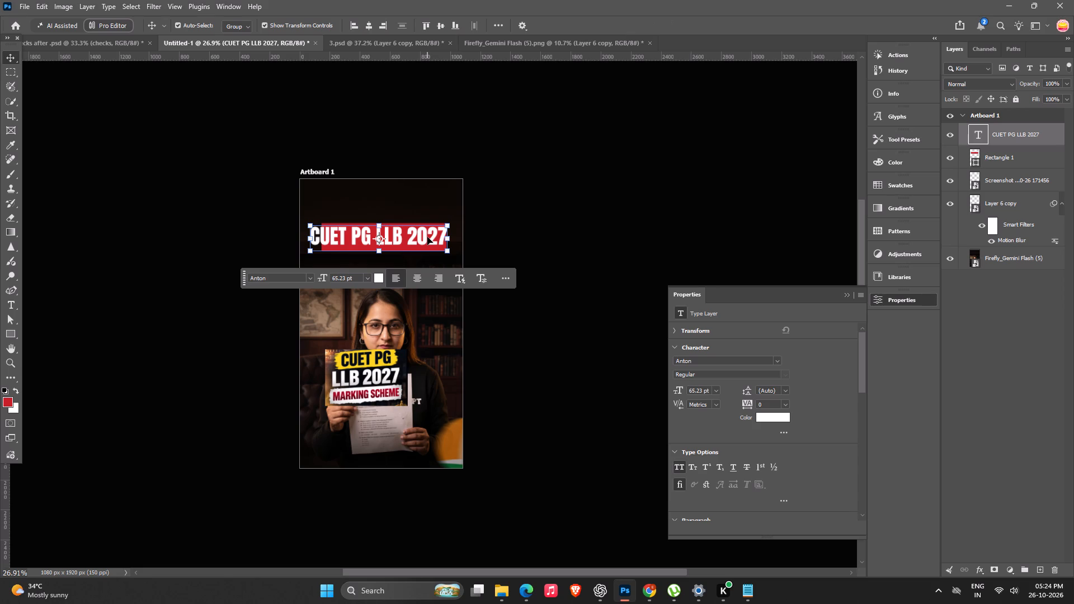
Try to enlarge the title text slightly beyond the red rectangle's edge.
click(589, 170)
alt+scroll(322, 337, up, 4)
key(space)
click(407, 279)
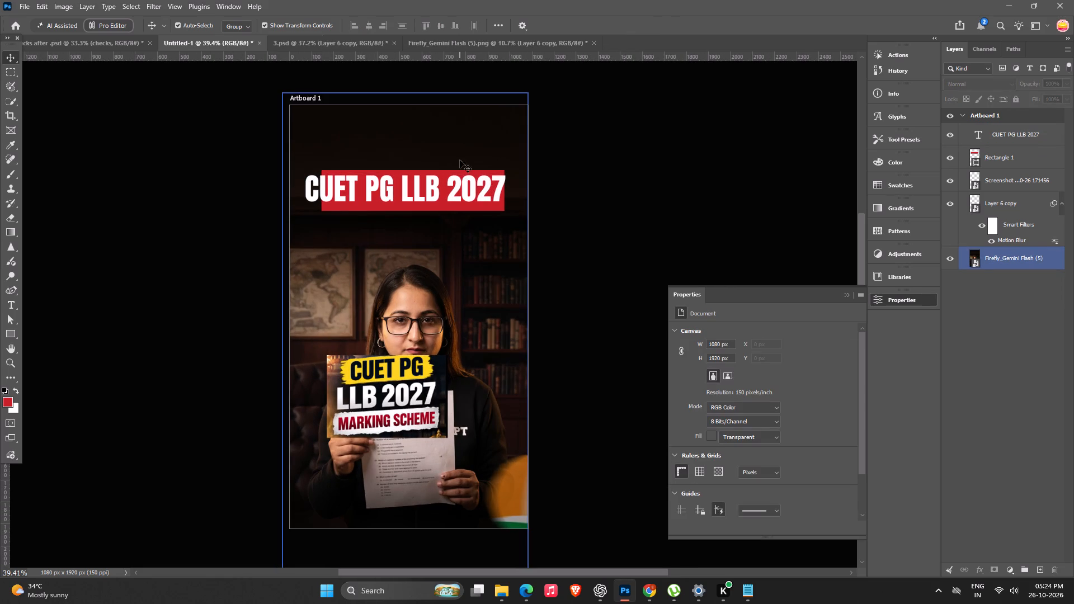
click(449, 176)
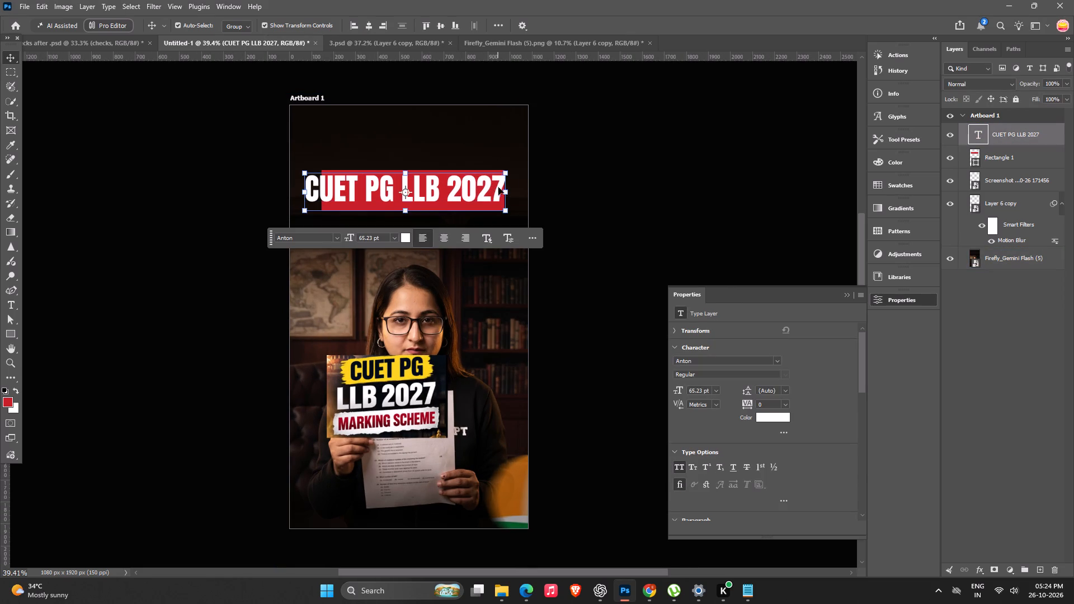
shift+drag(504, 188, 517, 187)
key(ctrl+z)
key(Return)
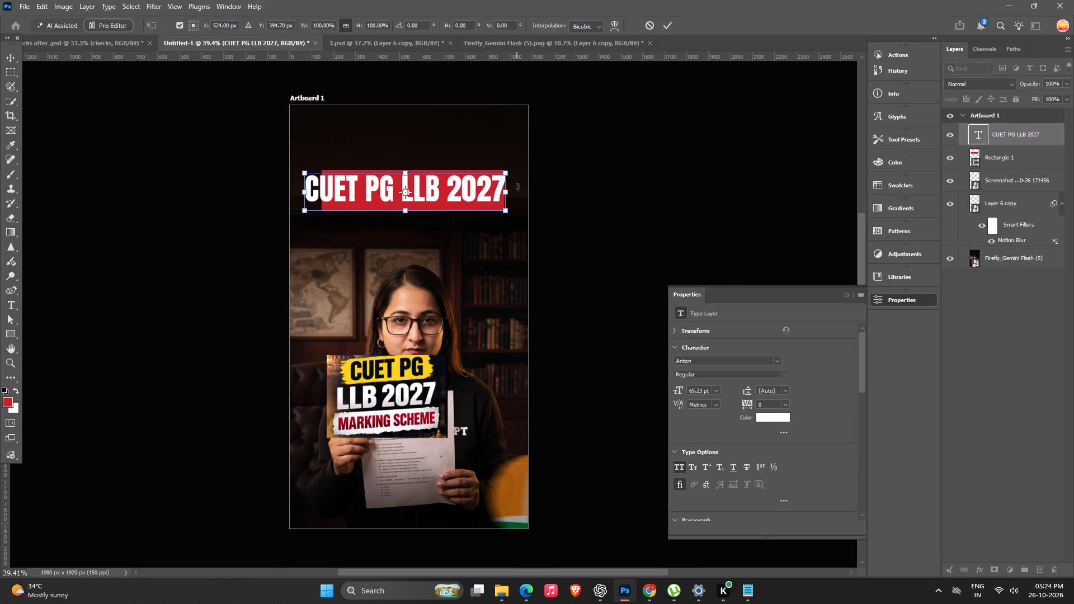
Shift the red rectangle slightly right and up, and widen it leftward behind the title to about 976 px, starting at X 42 px.
click(652, 200)
key(space)
key(space)
drag(506, 205, 478, 212)
drag(389, 216, 398, 214)
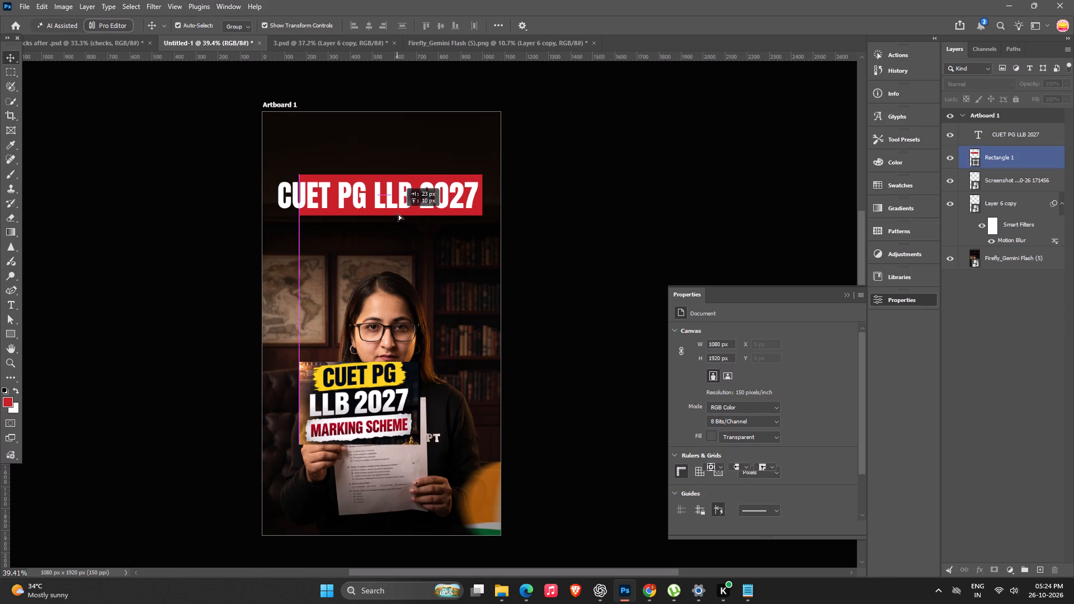
drag(398, 214, 399, 213)
shift+drag(303, 192, 280, 196)
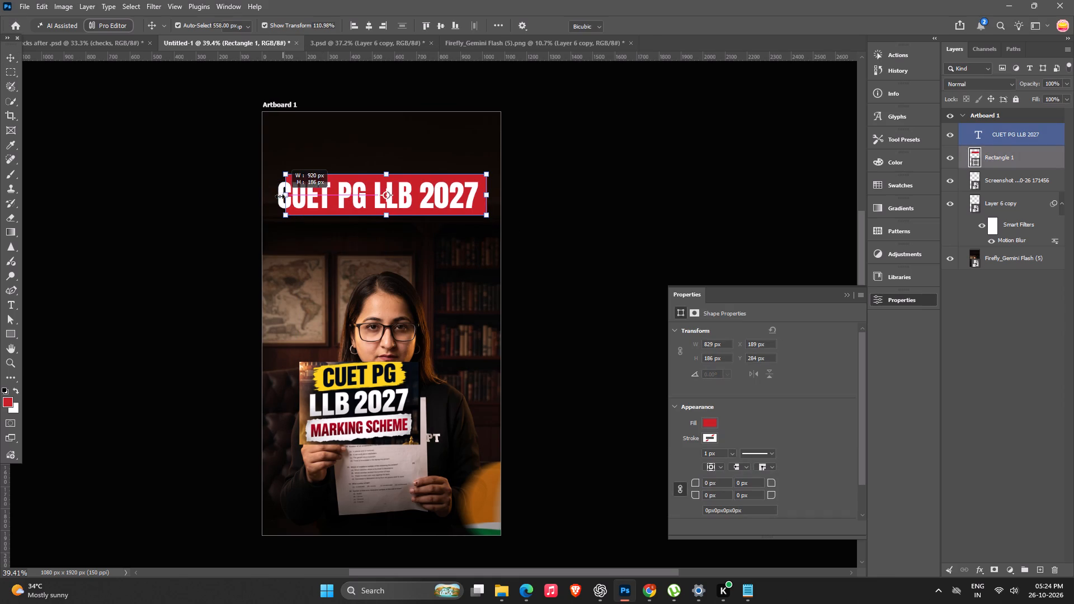
shift+drag(280, 196, 270, 192)
key(Return)
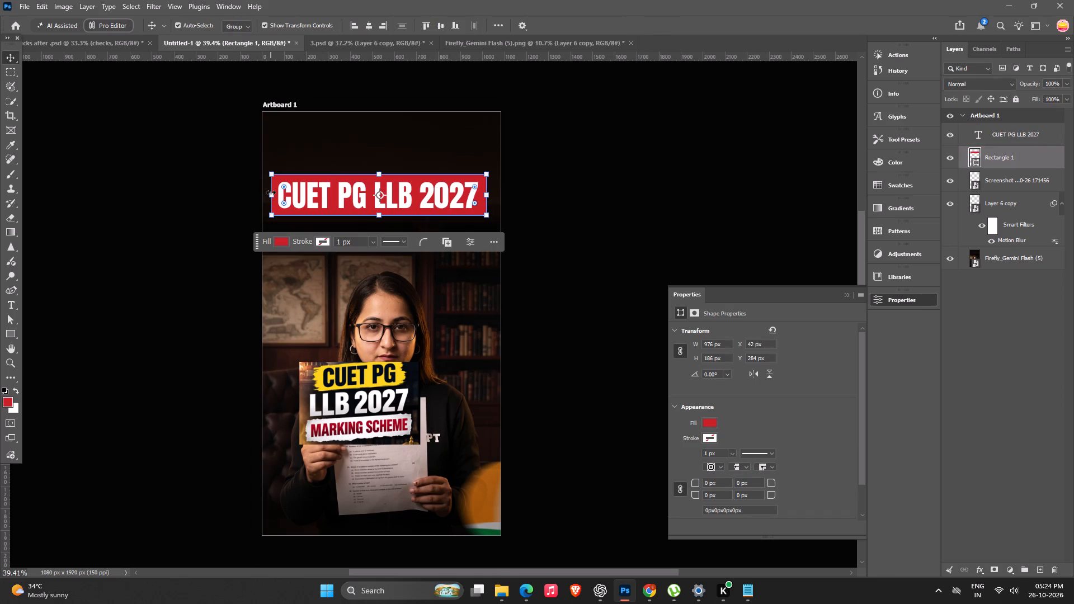
Change the title rectangle's fill to bright red #ff000b.
double_click(972, 153)
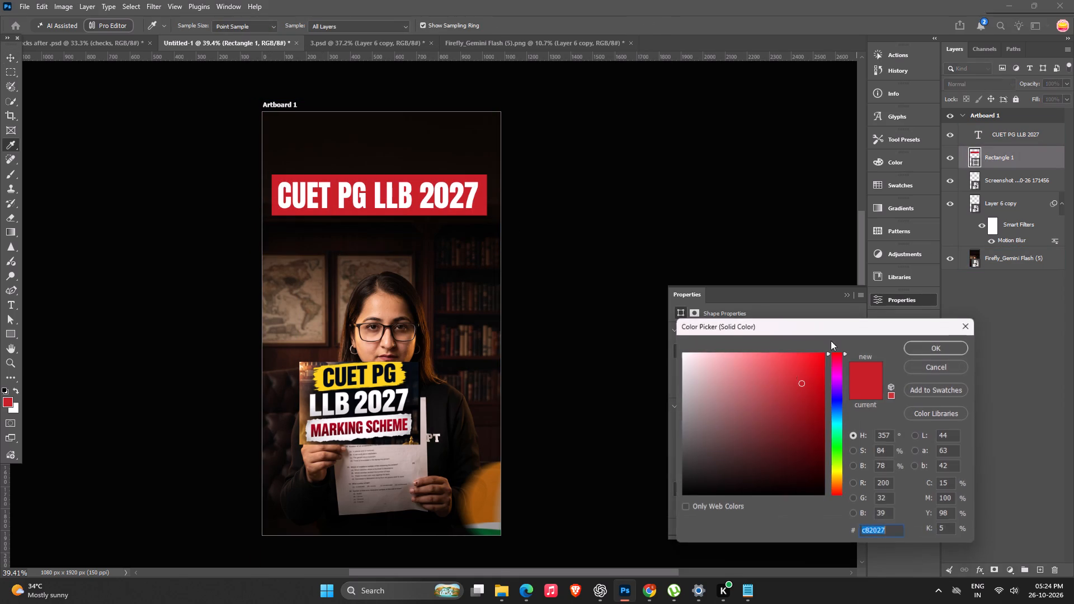
drag(798, 377, 850, 331)
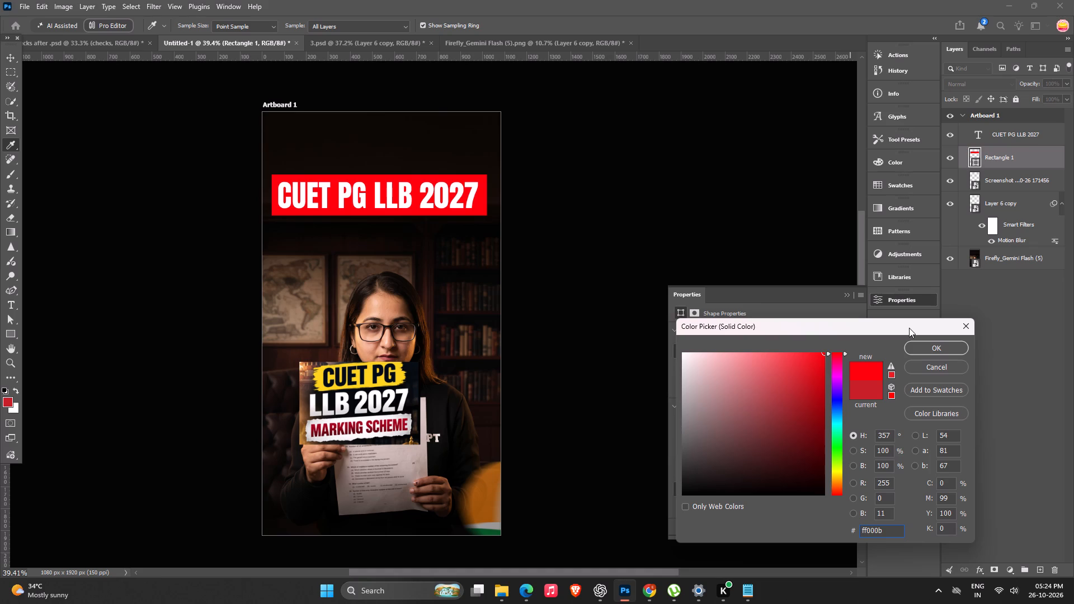
click(931, 342)
click(744, 198)
Change the font of the "CUET PG LLB 2027" title to Headlines Bold.
click(440, 197)
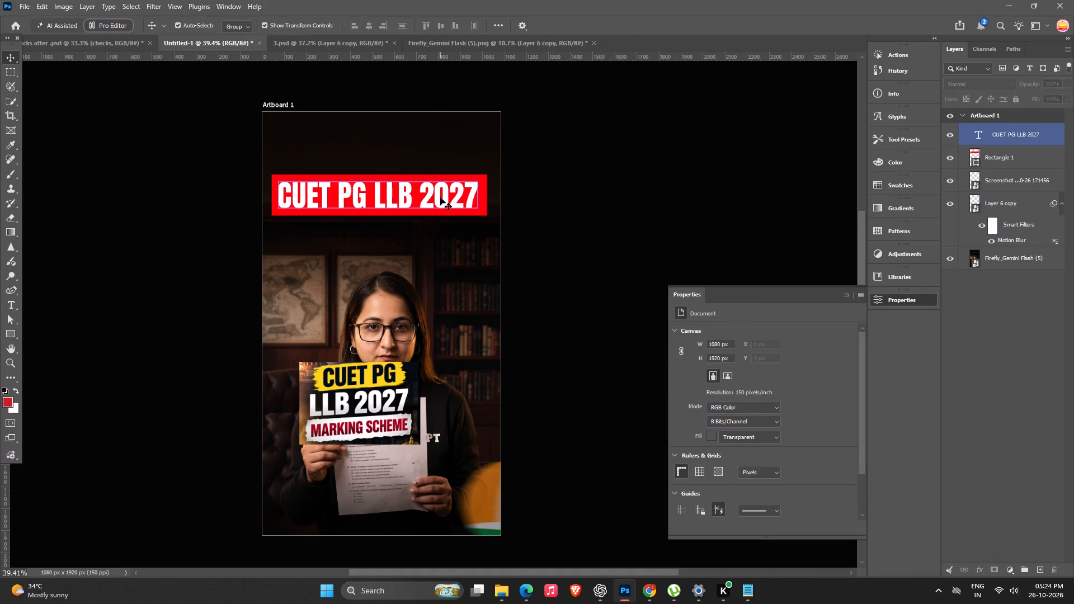
click(778, 361)
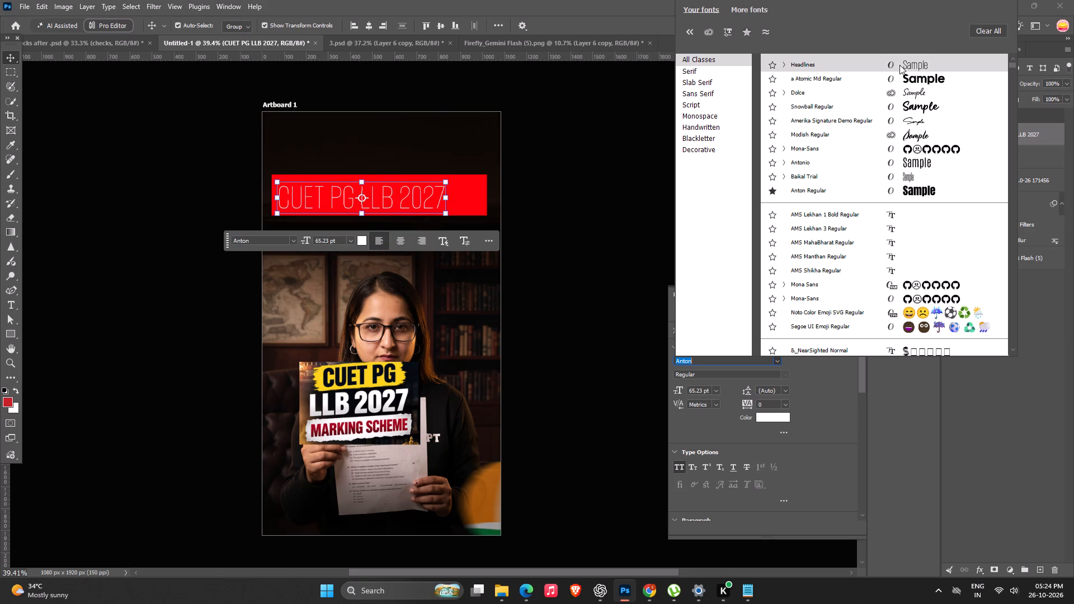
click(786, 60)
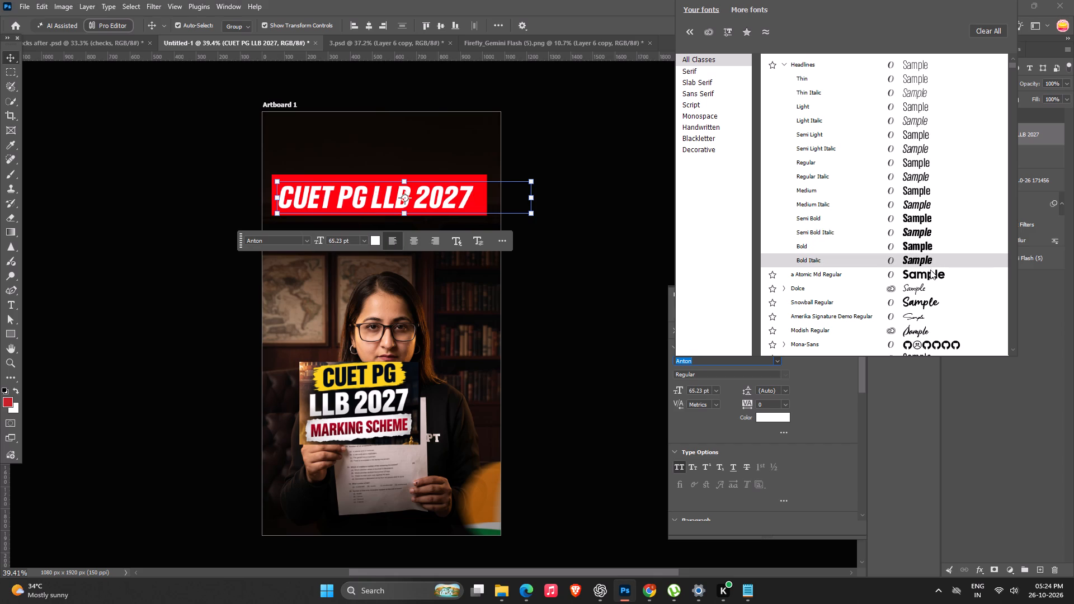
click(915, 244)
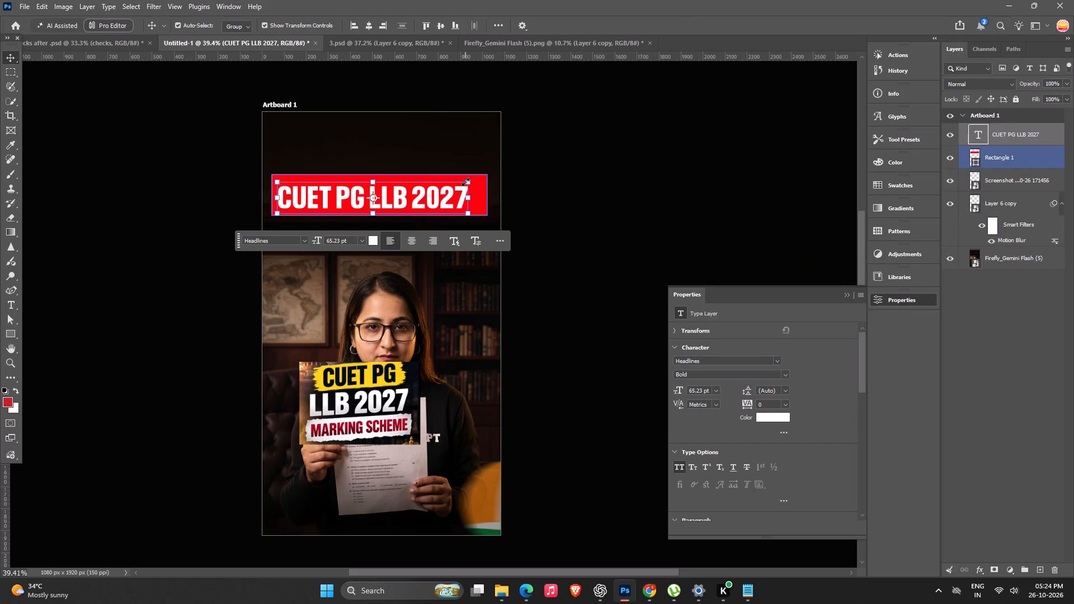
Enlarge the title text to about 74.7 pt and reposition it across the red rectangle.
alt+drag(465, 182, 479, 177)
drag(449, 186, 455, 185)
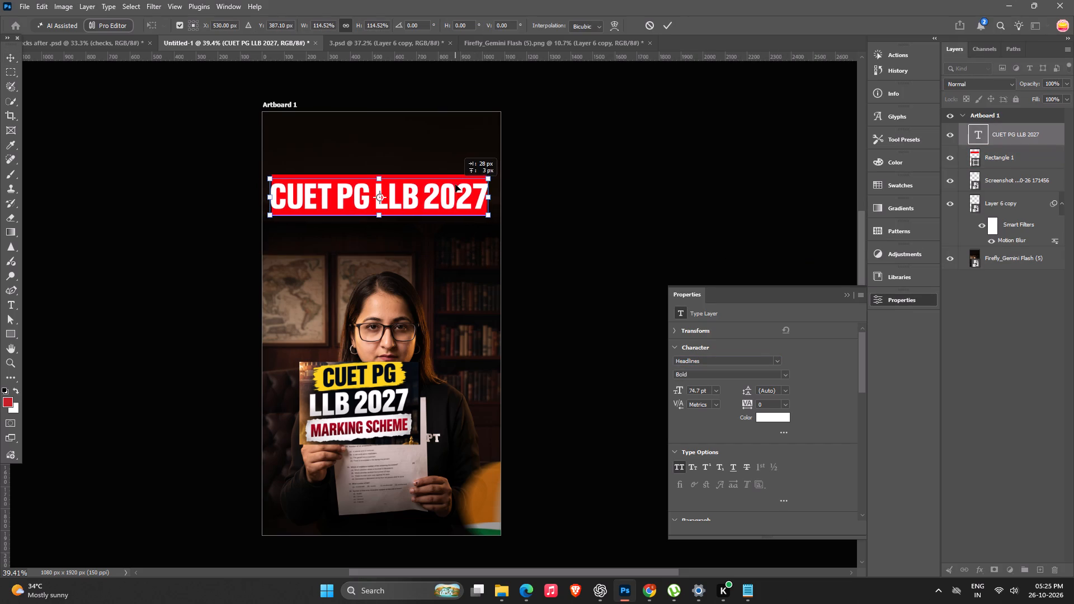
drag(455, 185, 460, 183)
key(Return)
click(595, 151)
Widen the red rectangle rightward to about 1020 px behind the end of the title text.
alt+scroll(503, 177, up, 4)
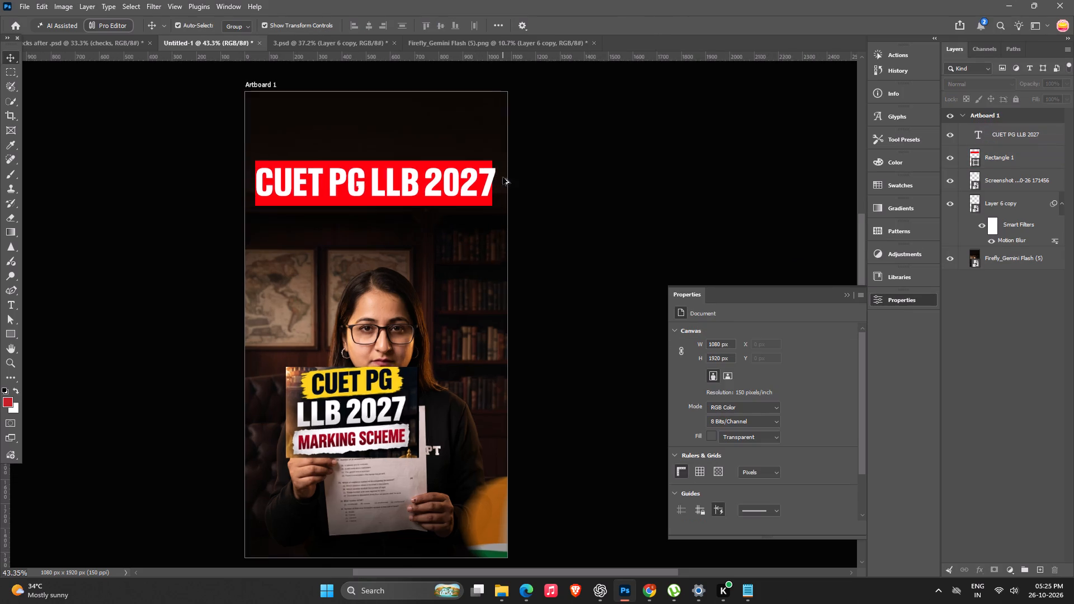
click(464, 157)
shift+drag(488, 188, 497, 186)
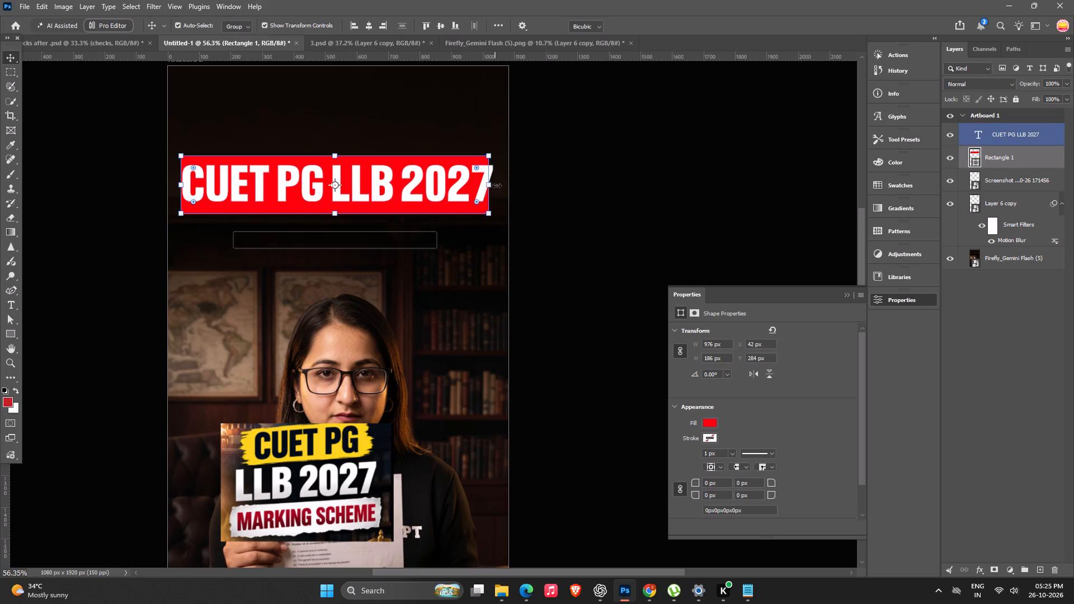
shift+drag(497, 186, 502, 184)
key(Return)
click(710, 169)
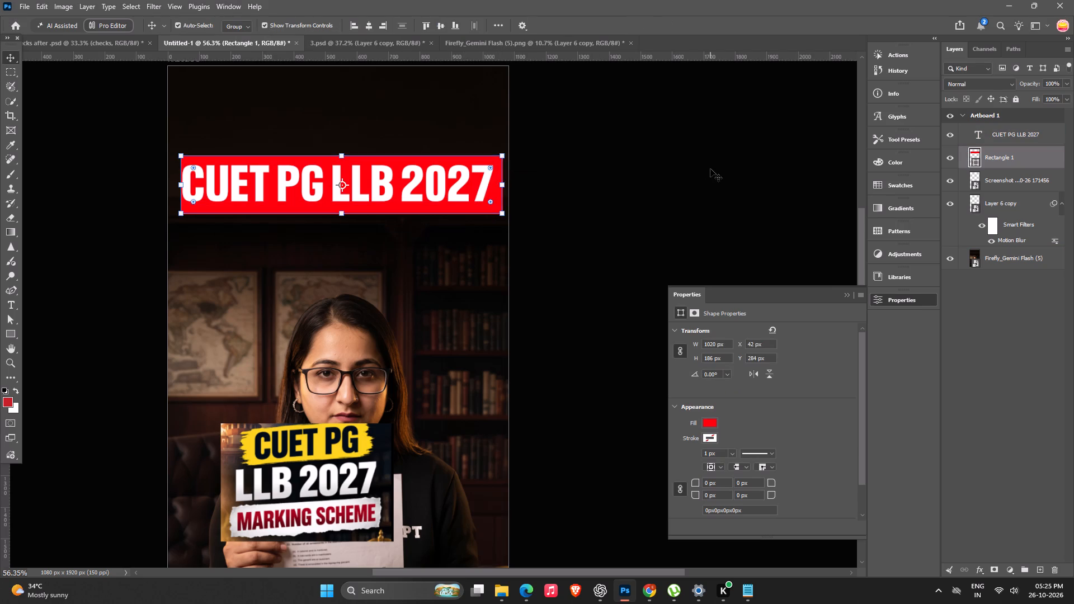
Shift the red rectangle and title text together to X 34 px, and centre-align them with each other horizontally and vertically.
key(space)
key(space)
key(space)
drag(345, 318, 430, 304)
click(479, 145)
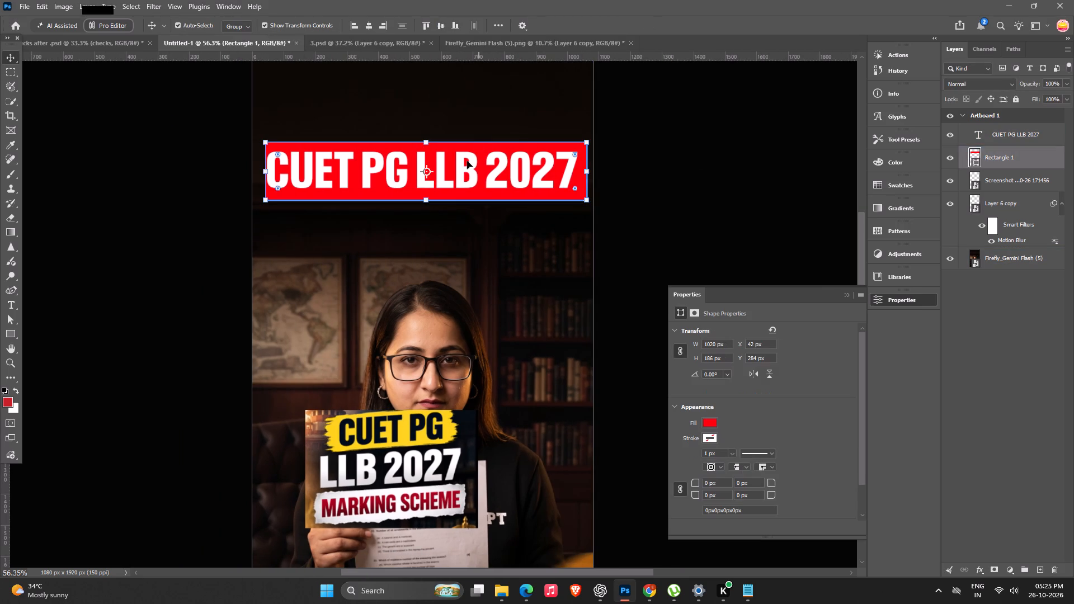
shift+click(471, 161)
click(473, 160)
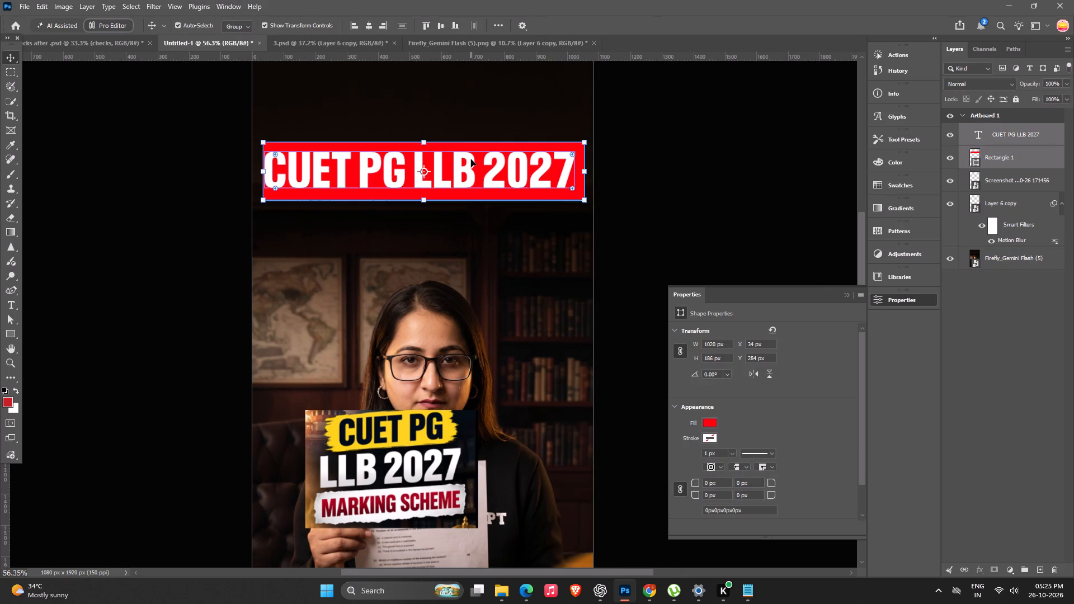
click(369, 25)
click(440, 27)
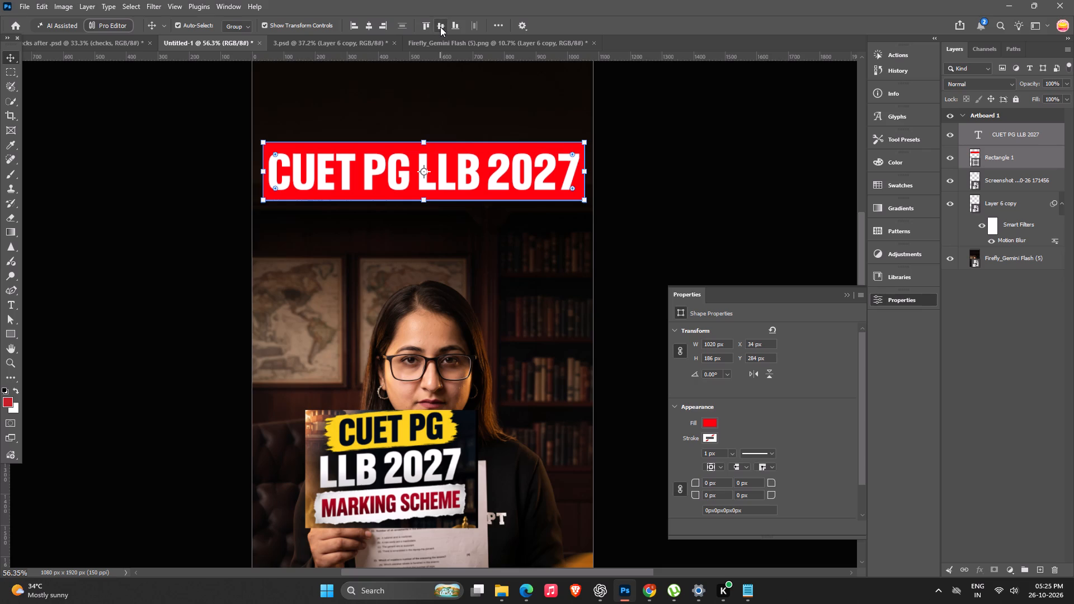
alt+scroll(567, 223, down, 7)
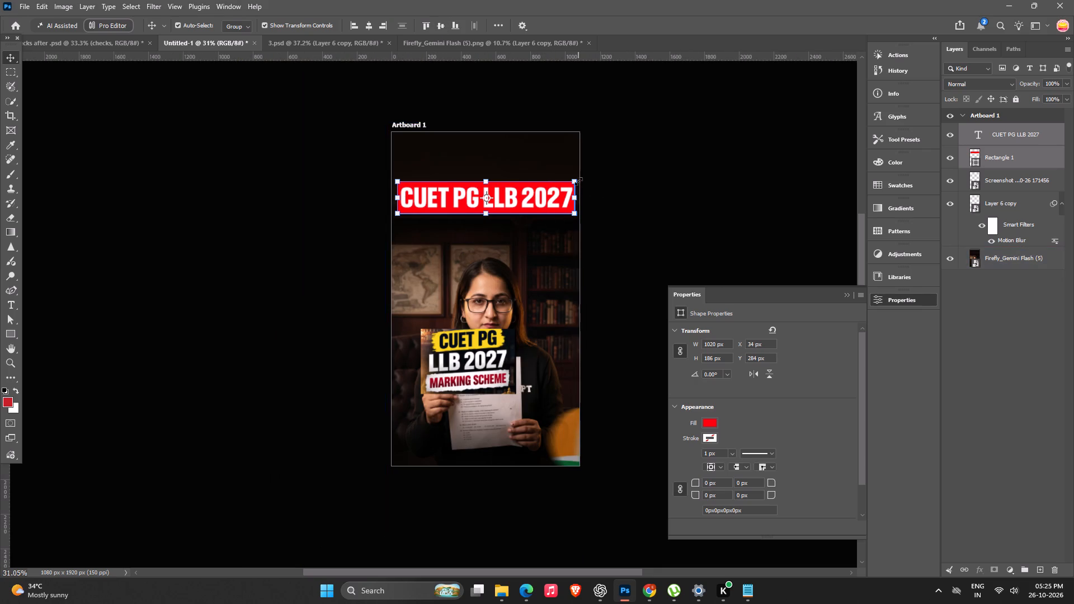
Scale the title text and red rectangle together to about 97% and move them up to Y 297 px.
alt+click(578, 181)
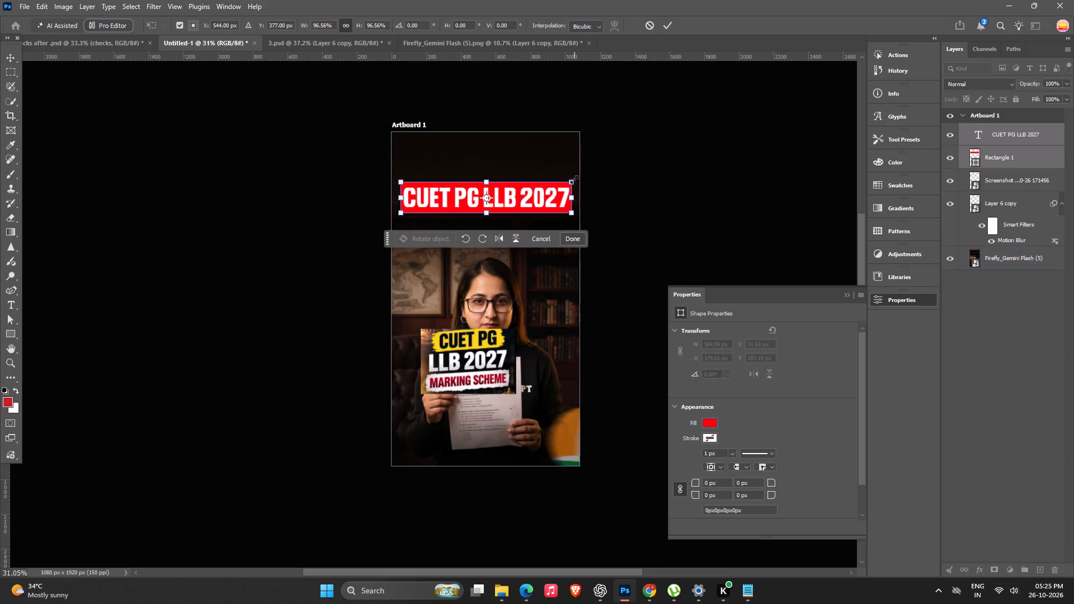
key(shift+Up)
key(shift+Up)
key(shift+Up)
key(shift+Up)
key(shift+Up)
key(shift+Up)
key(shift+Up)
key(shift+Up)
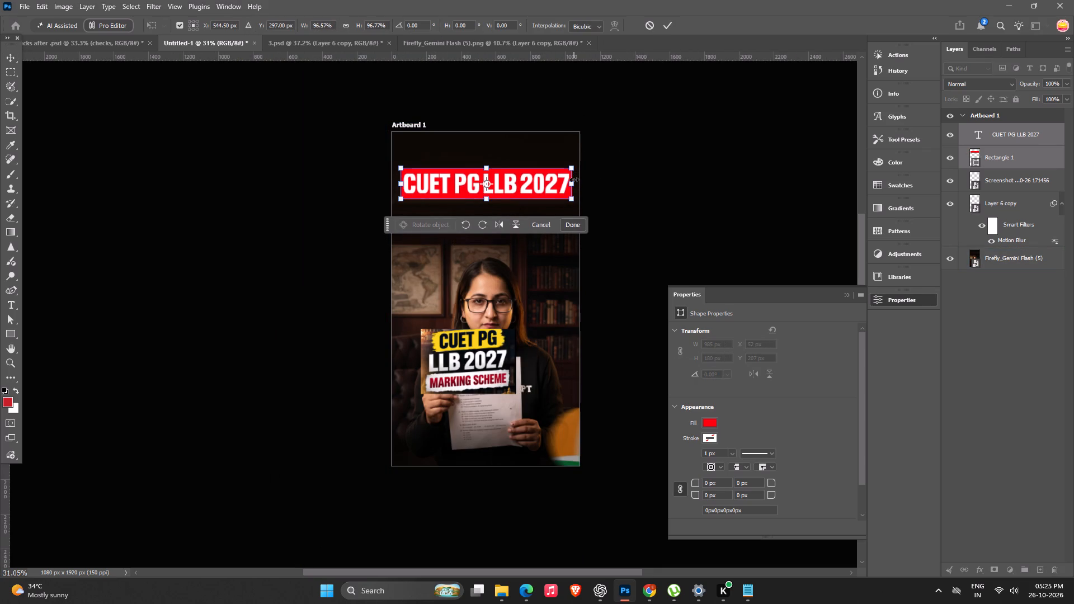
key(shift+Return)
click(666, 196)
Close the Firefly_Gemini Flash (5).png document and return to the Untitled-1 cover.
click(296, 39)
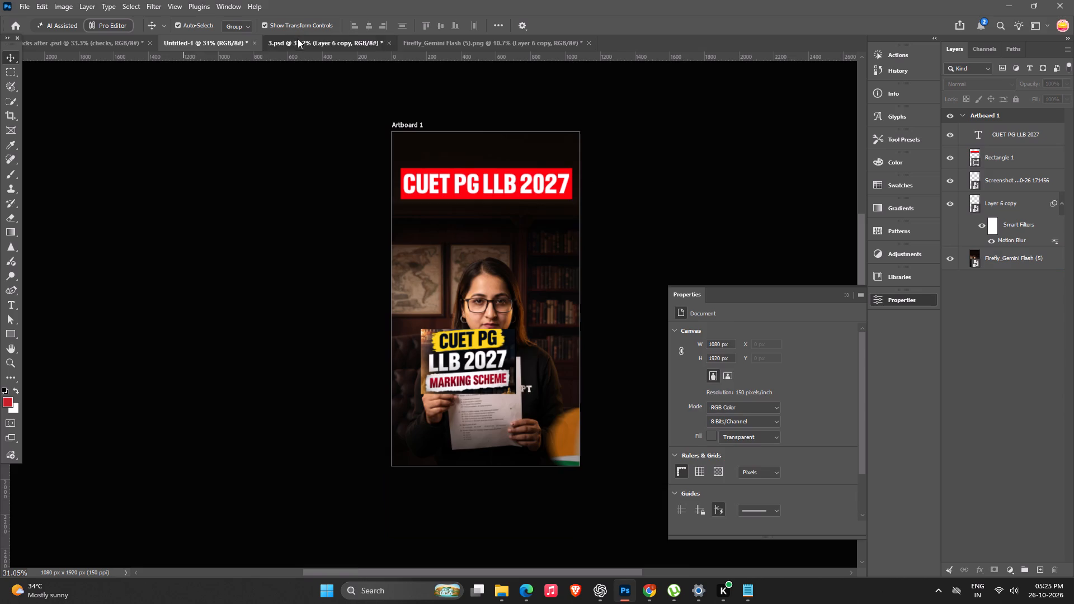
click(472, 41)
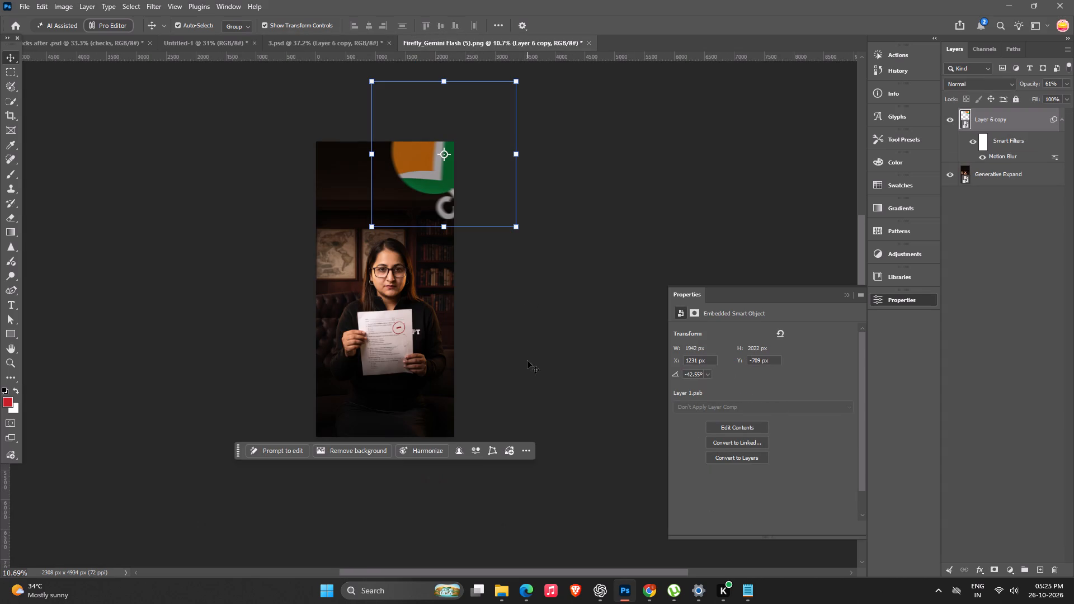
click(527, 361)
click(342, 43)
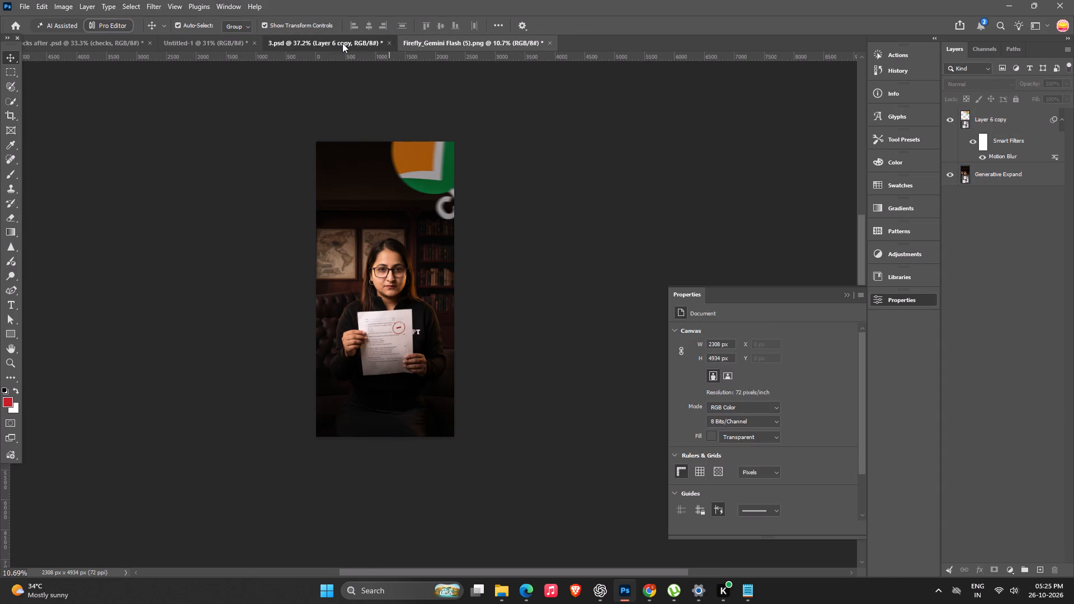
click(498, 46)
key(ctrl+w)
click(524, 220)
click(177, 41)
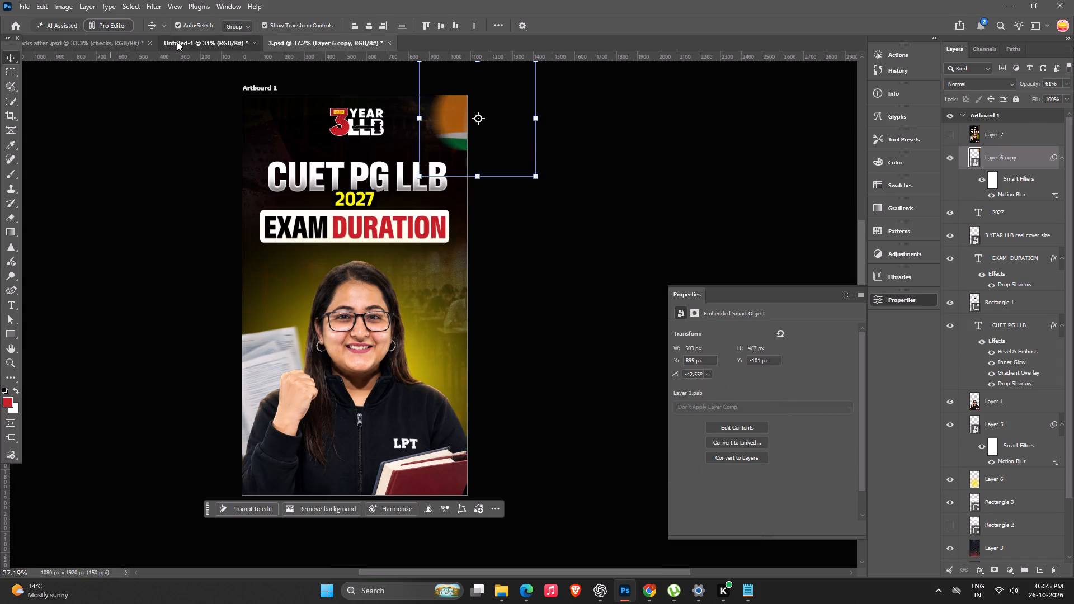
Move the reference screenshot down over the woman's paper, to about X 212 px and Y 1396 px.
key(space)
key(space)
key(space)
drag(517, 267, 501, 261)
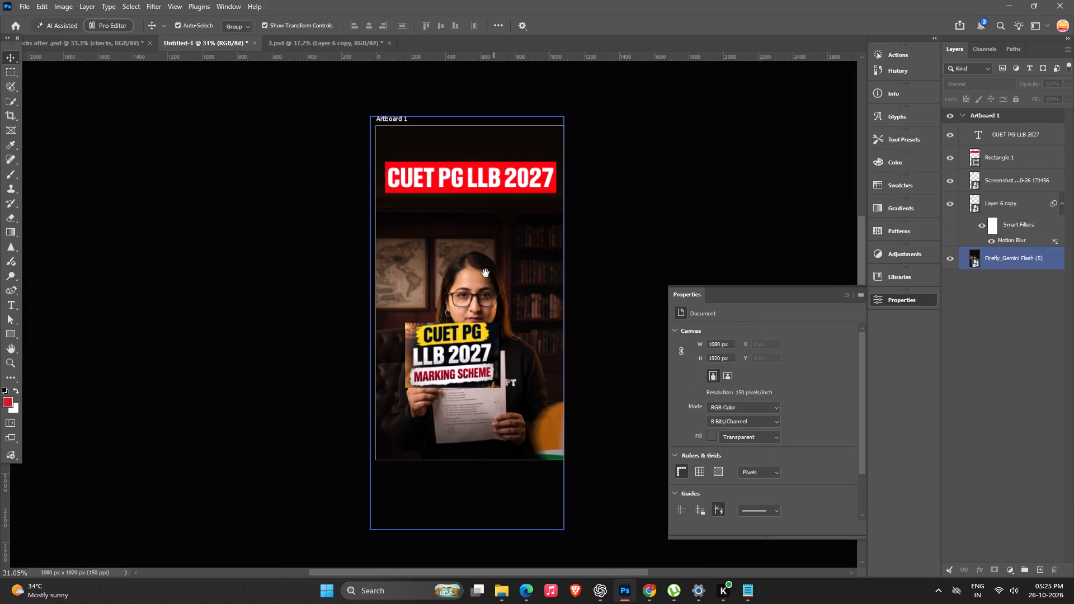
drag(473, 339, 481, 385)
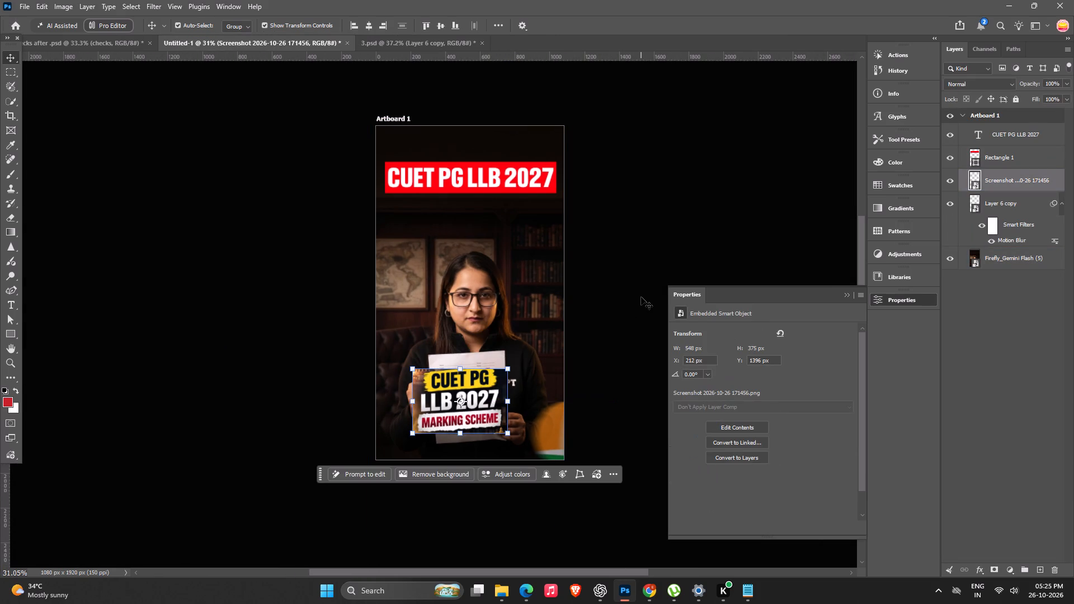
key(space)
key(space)
key(space)
key(space)
key(space)
key(space)
key(space)
key(space)
key(space)
key(space)
drag(641, 296, 635, 281)
Move the background photo of the woman down so its upper edge meets the artboard's upper edge.
drag(487, 299, 486, 299)
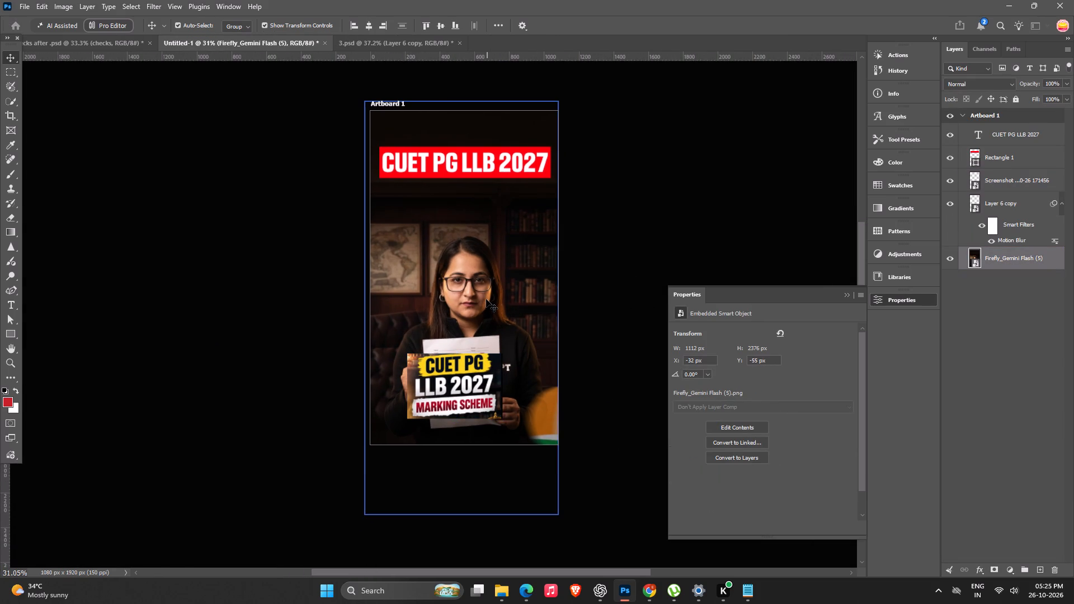
drag(486, 299, 486, 306)
click(691, 289)
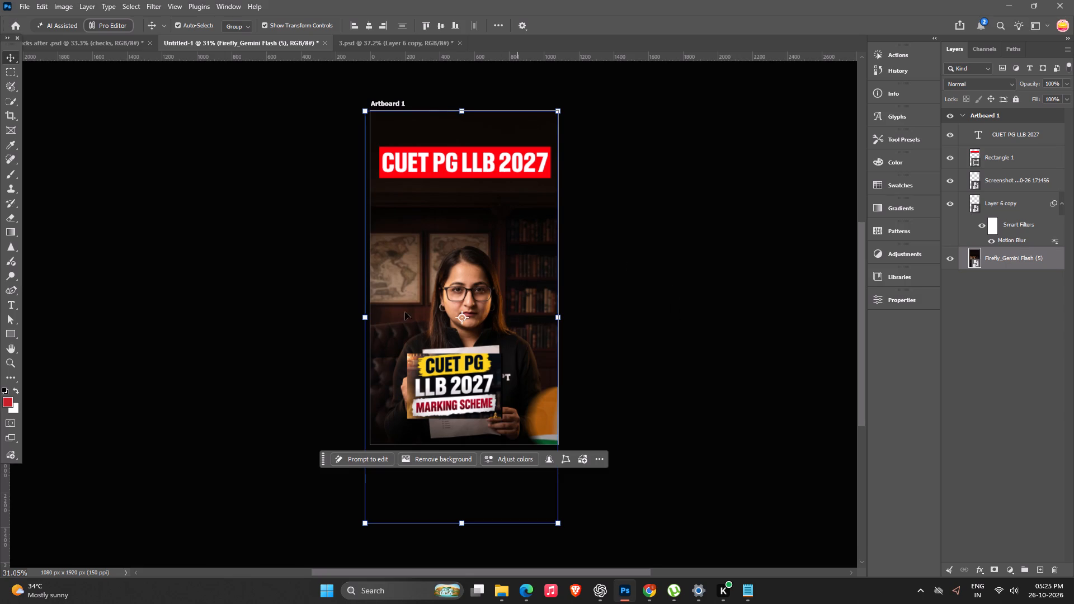
Cut "LLB 2027" out of the title text and centre the remaining "CUET PG" on the red rectangle.
alt+scroll(408, 309, up, 1)
key(space)
drag(408, 309, 383, 328)
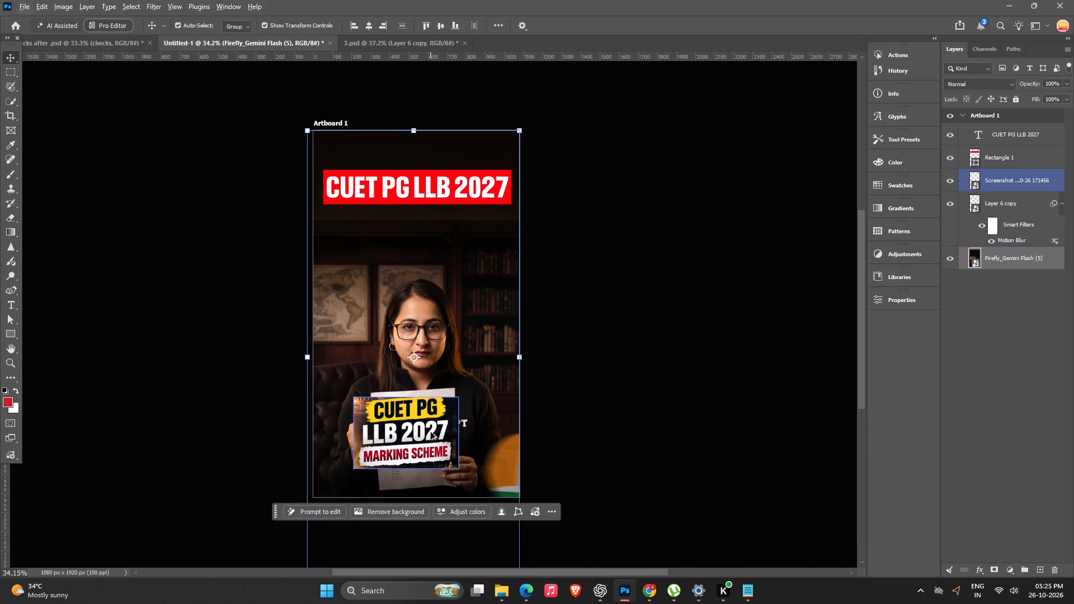
key(alt+Tab)
key(alt+Tab)
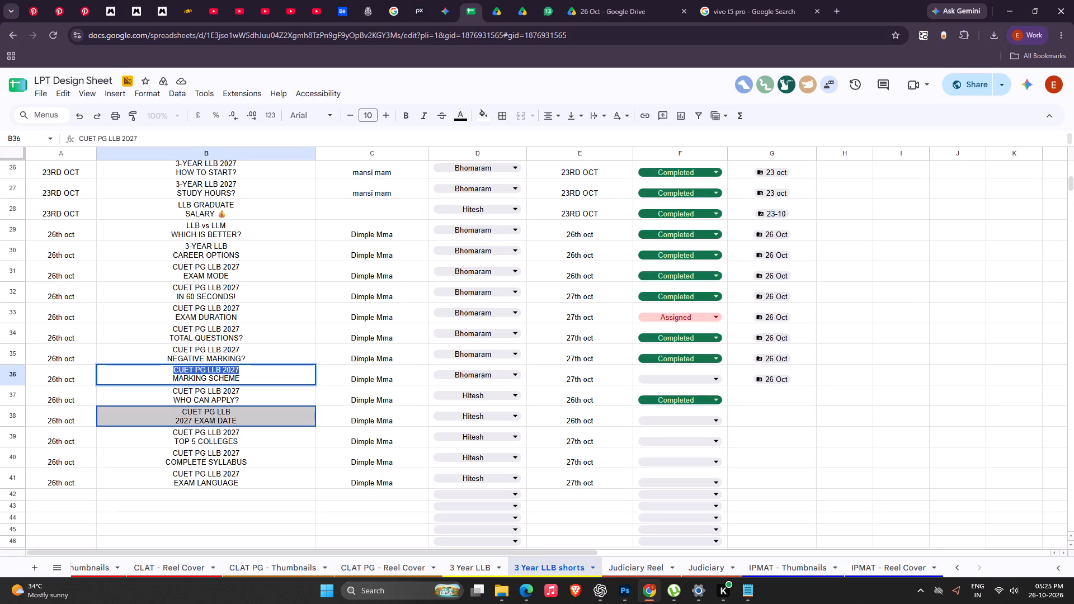
key(alt+Tab)
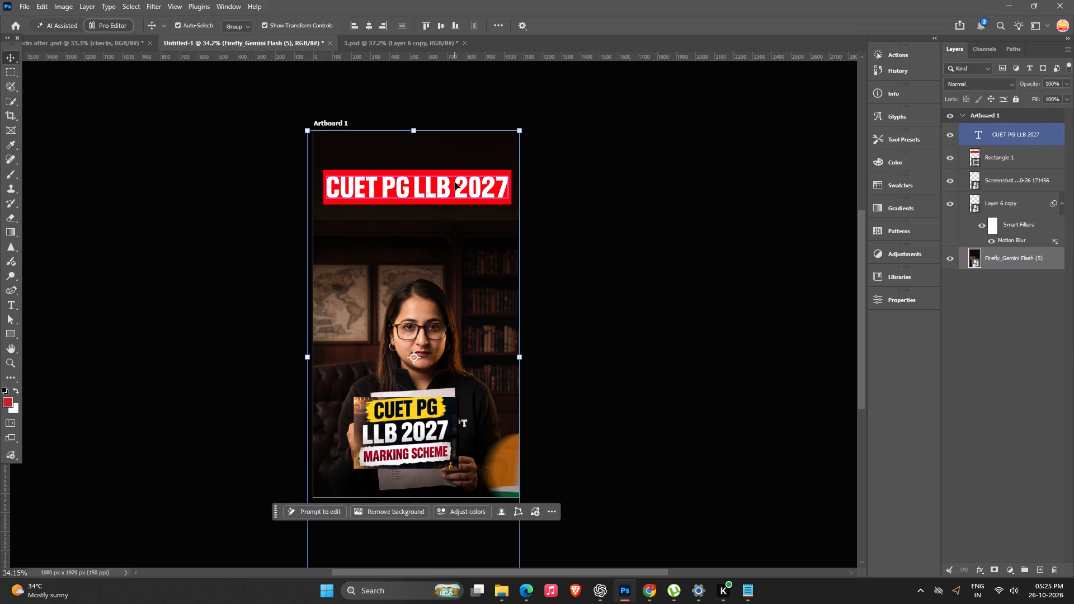
double_click(455, 183)
drag(410, 187, 553, 204)
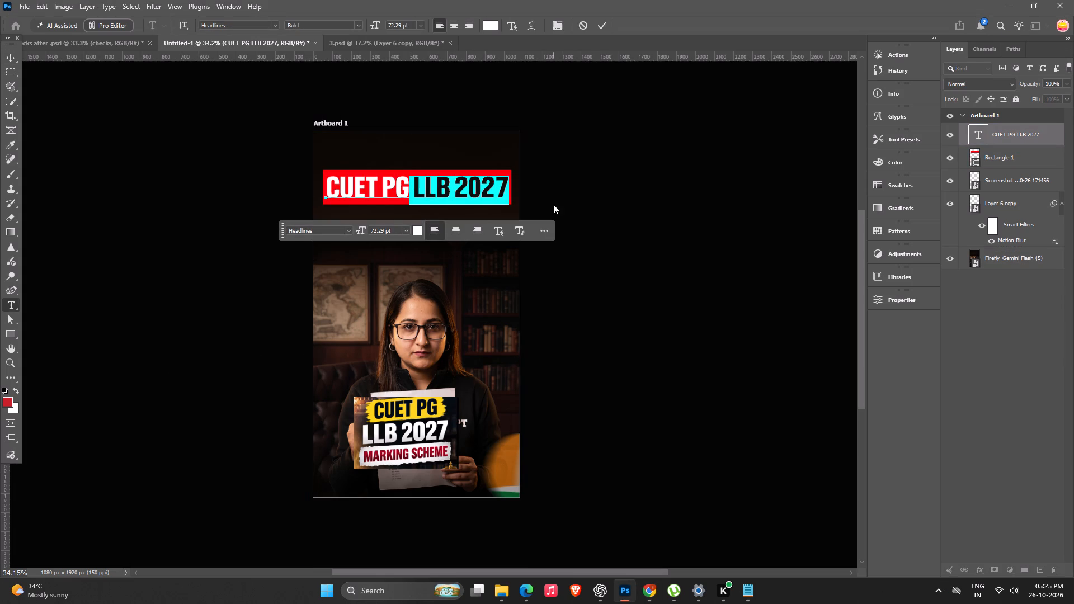
key(ctrl+x)
click(597, 26)
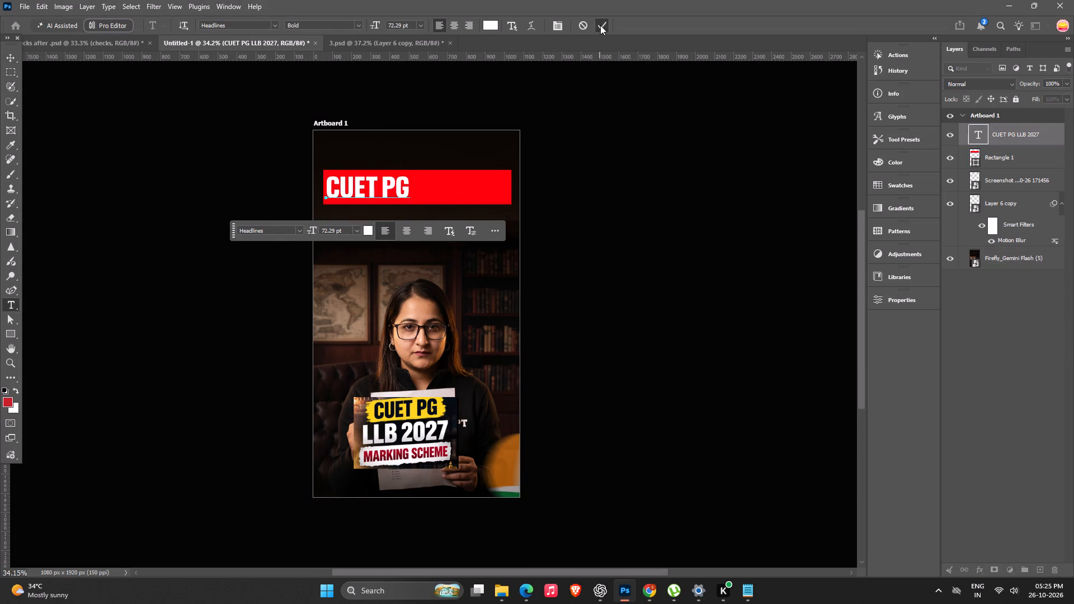
click(629, 149)
drag(383, 185, 429, 186)
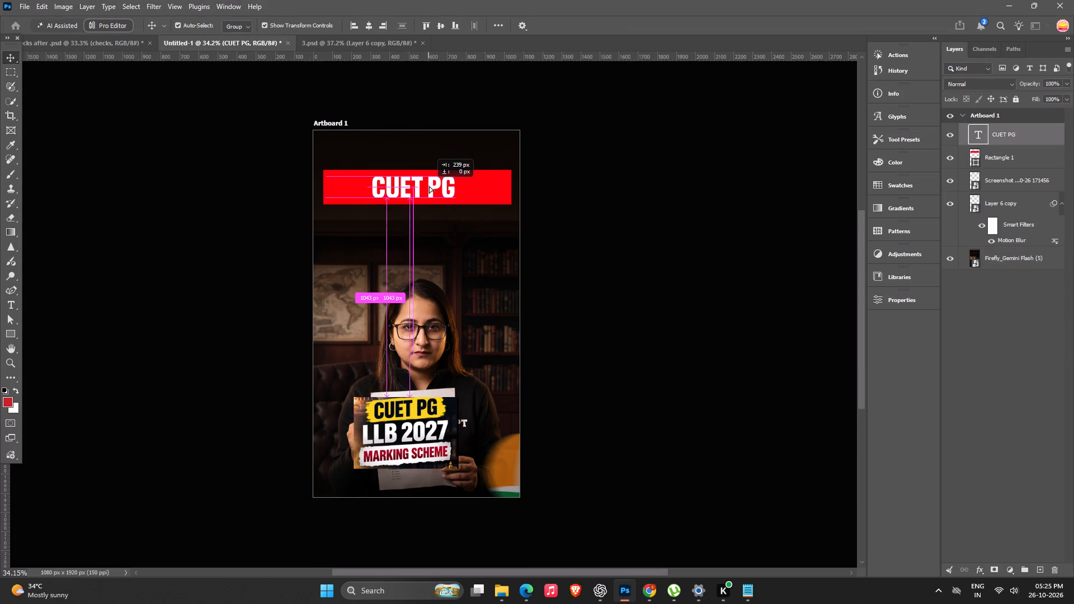
drag(429, 186, 434, 186)
Duplicate the "CUET PG" text below the red rectangle and replace the copy's wording with "LLB 2027".
alt+drag(442, 185, 441, 221)
double_click(441, 221)
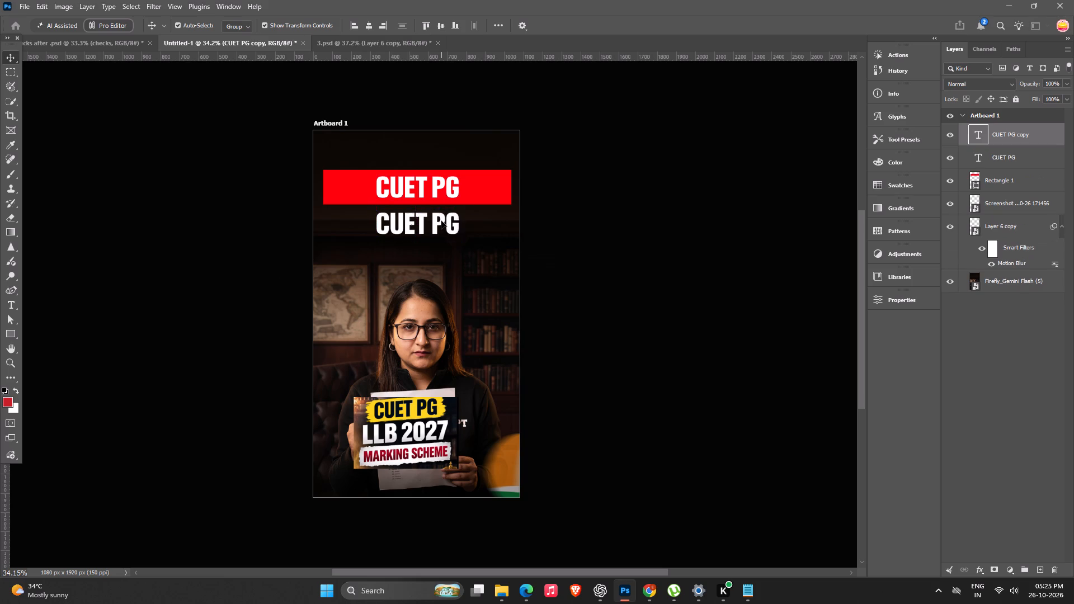
key(ctrl+BackSpace)
key(ctrl+BackSpace)
key(ctrl+v)
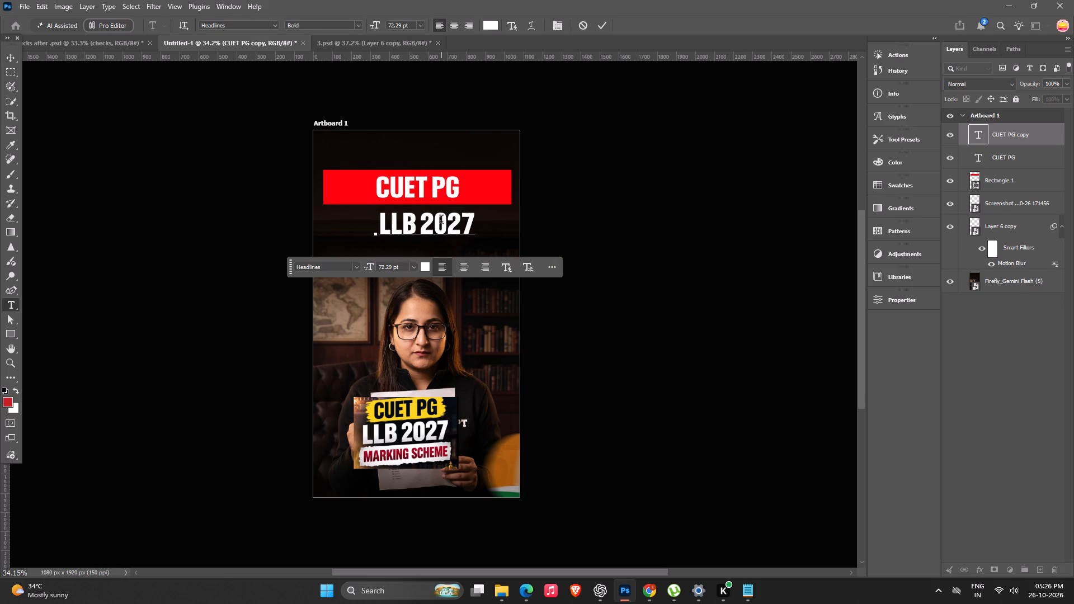
key(Return)
Enlarge the "LLB 2027" text to about 162% and place it centred just below the red rectangle.
alt+drag(477, 206, 496, 202)
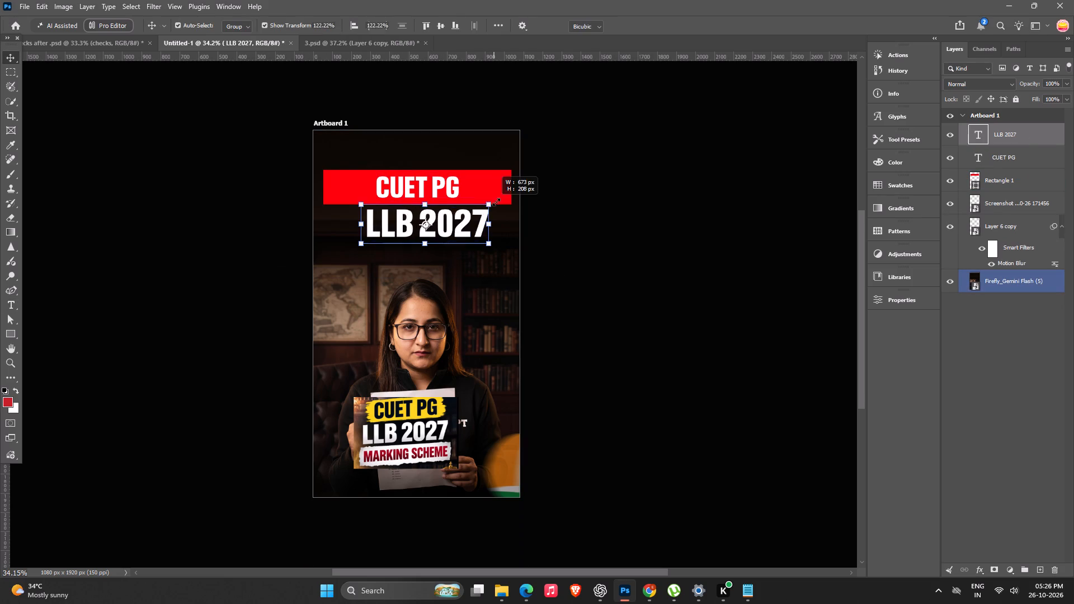
alt+drag(496, 202, 508, 199)
drag(473, 218, 460, 215)
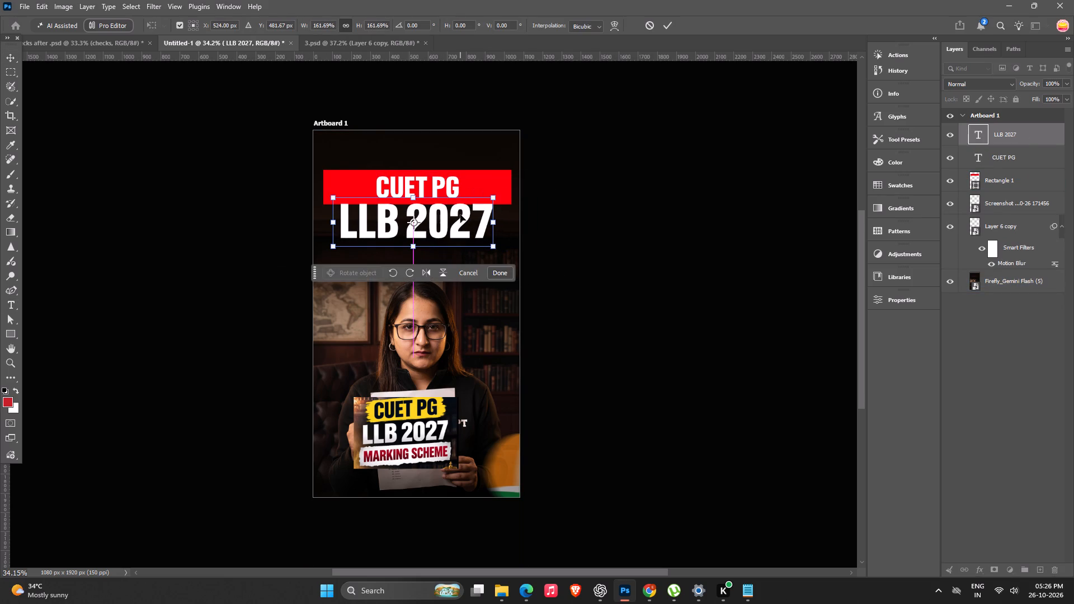
key(Return)
click(623, 211)
key(space)
key(space)
drag(450, 251, 482, 256)
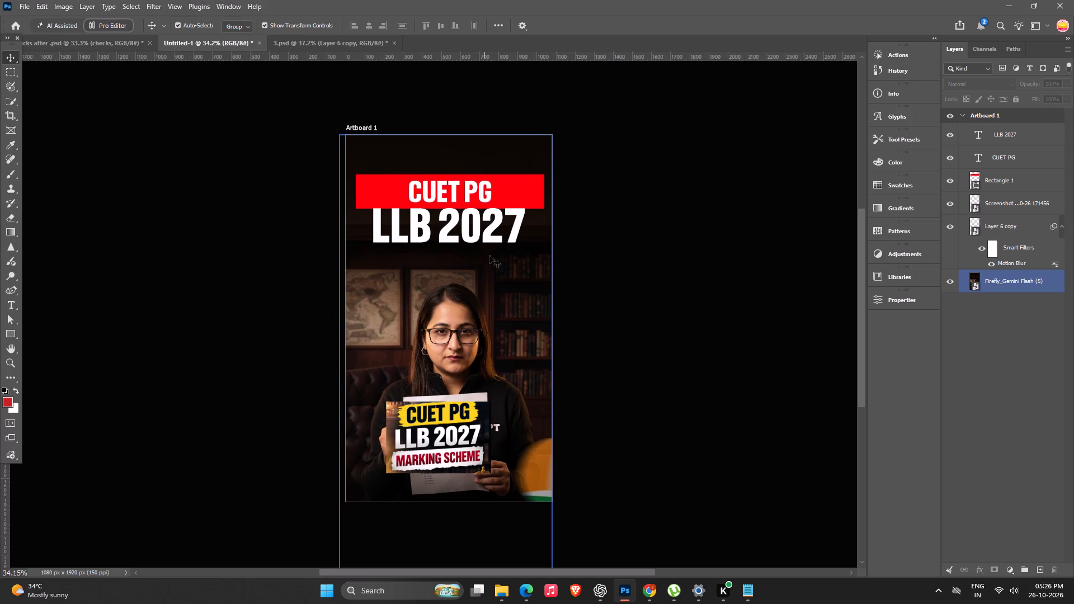
alt+scroll(497, 255, up, 1)
key(space)
drag(474, 259, 451, 259)
click(455, 229)
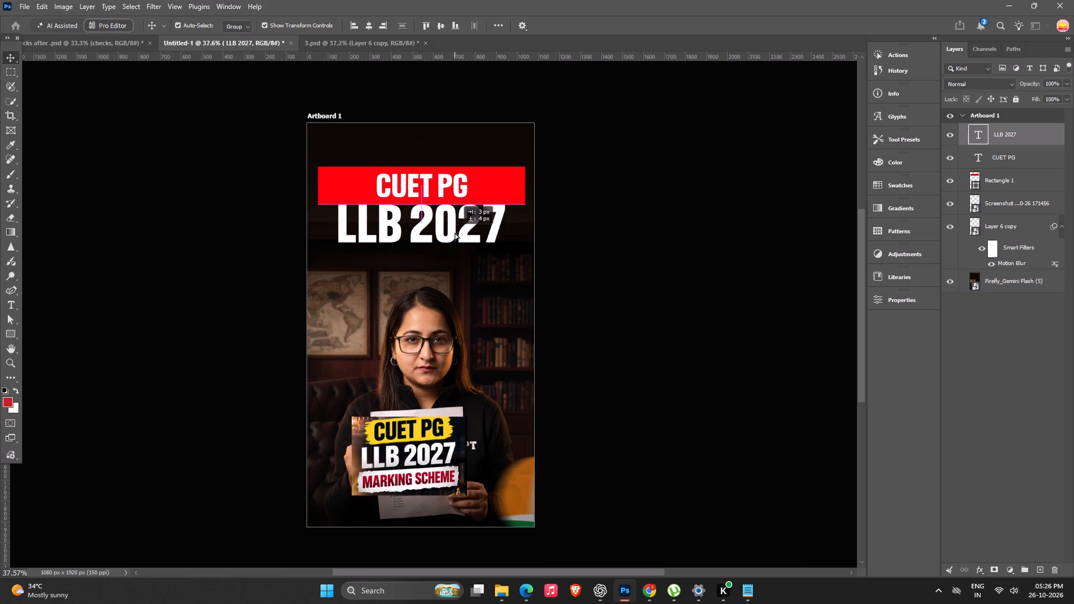
drag(605, 239, 597, 238)
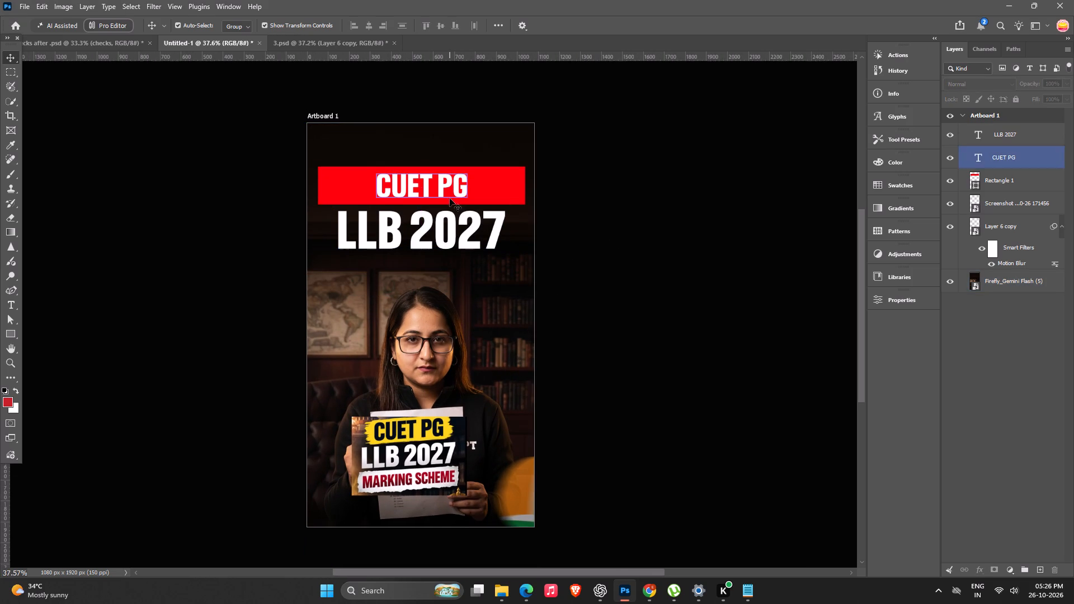
Recolour the title rectangle yellow (#fcd11a), sampled from the brush stroke in the reference screenshot.
click(501, 185)
double_click(973, 173)
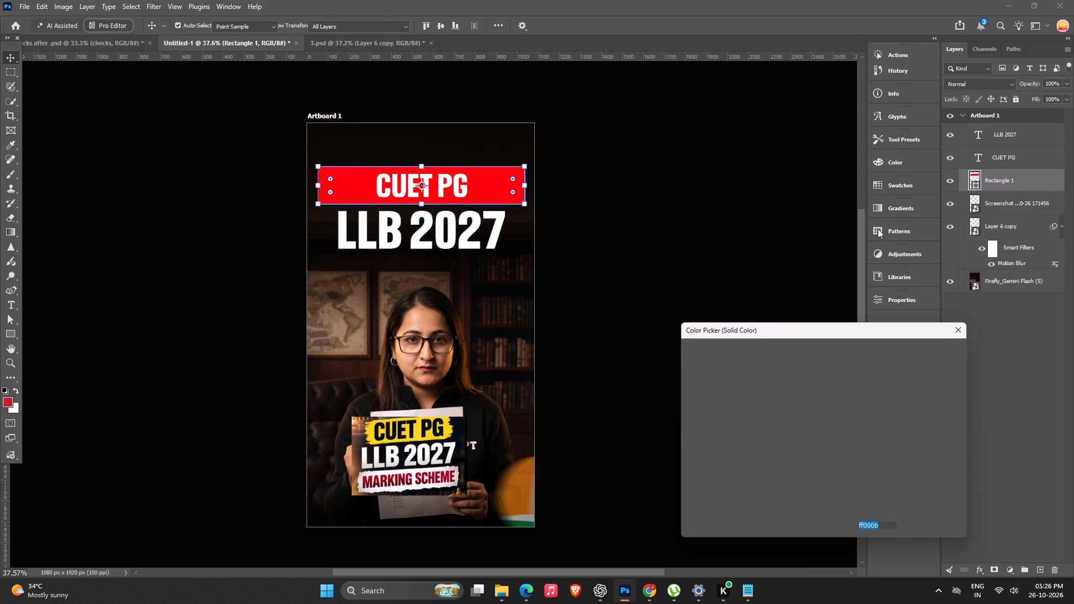
click(446, 431)
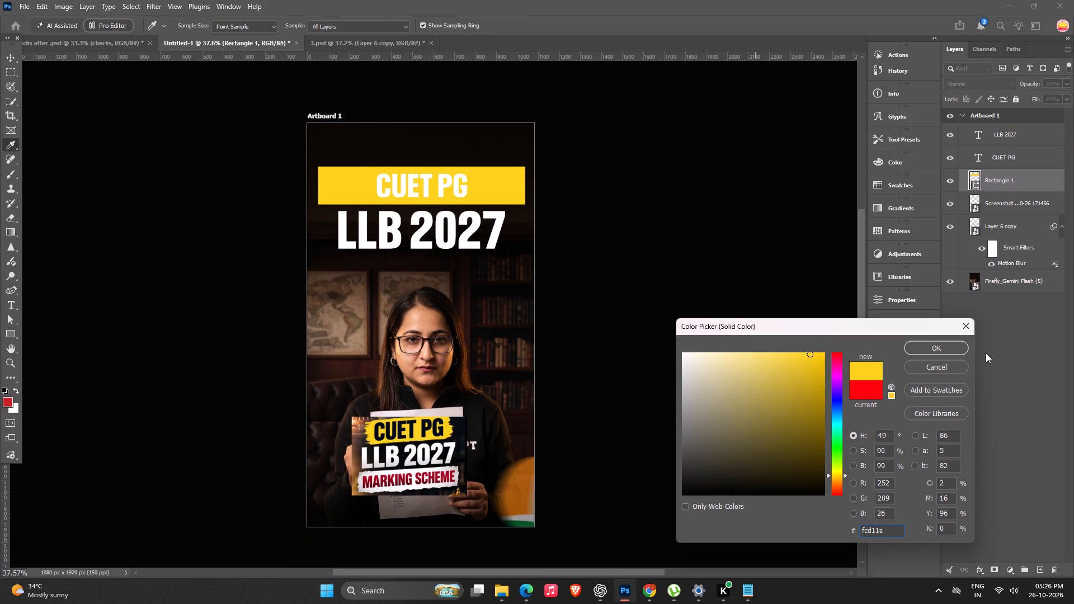
click(935, 350)
click(723, 247)
Recolour the "CUET PG" text near-black, sampled from the dark lettering in the reference screenshot.
click(411, 181)
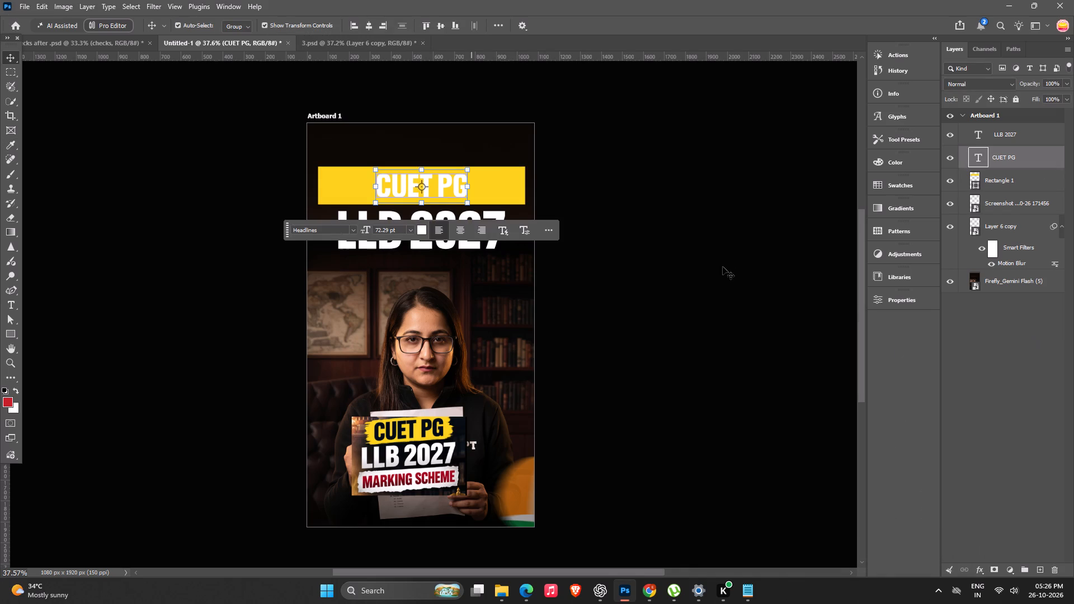
click(426, 230)
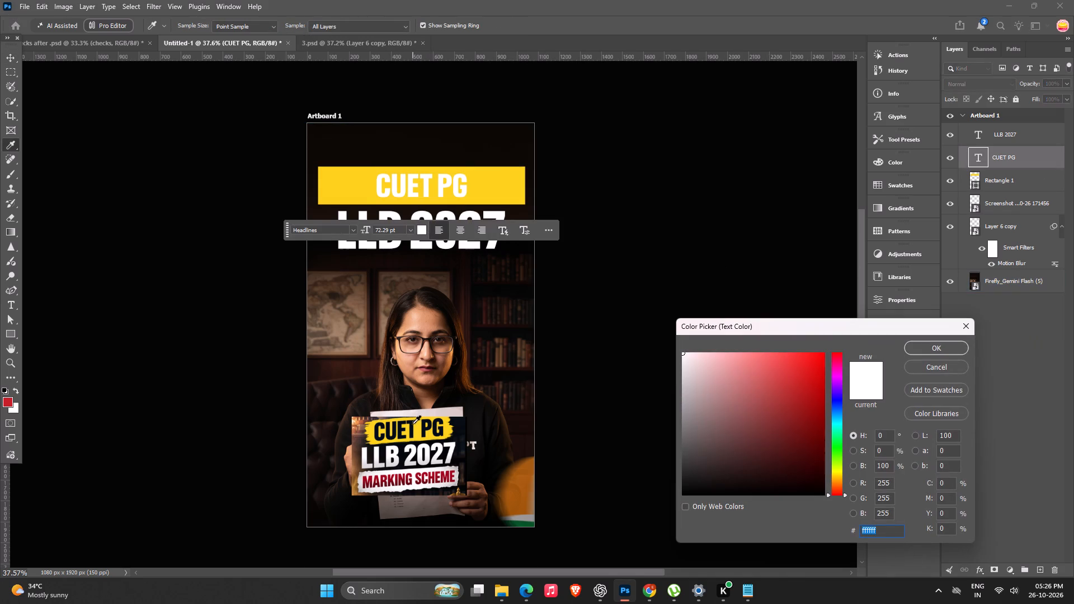
click(410, 423)
click(933, 341)
click(704, 235)
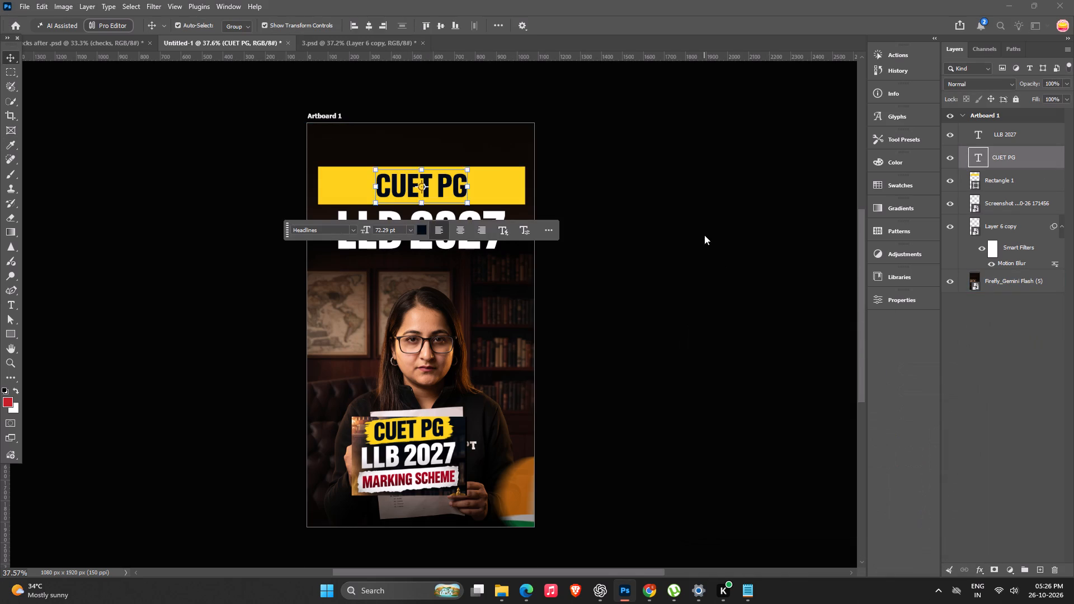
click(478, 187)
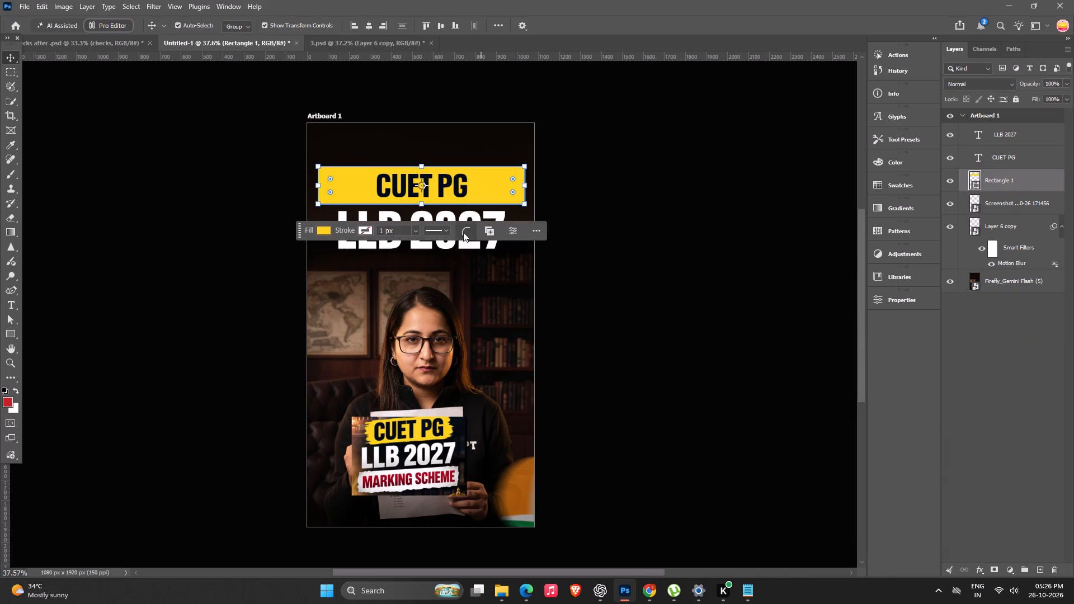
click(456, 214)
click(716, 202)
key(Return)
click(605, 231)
Narrow the yellow rectangle from both sides to about 58% of its width so it frames the "CUET PG" text.
click(510, 178)
shift+drag(526, 186, 475, 195)
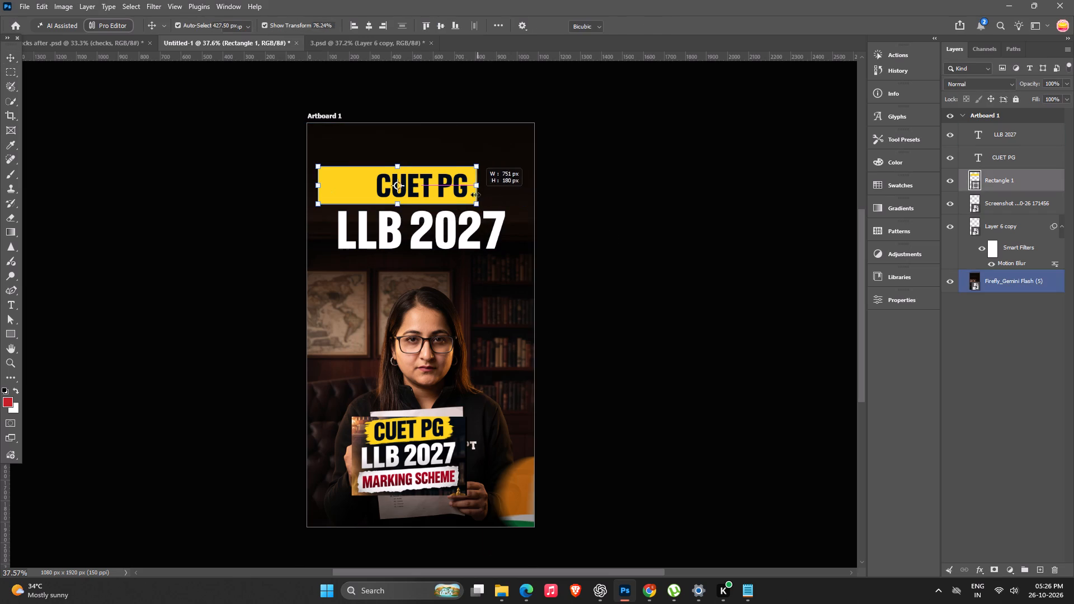
shift+drag(475, 195, 478, 196)
shift+click(477, 182)
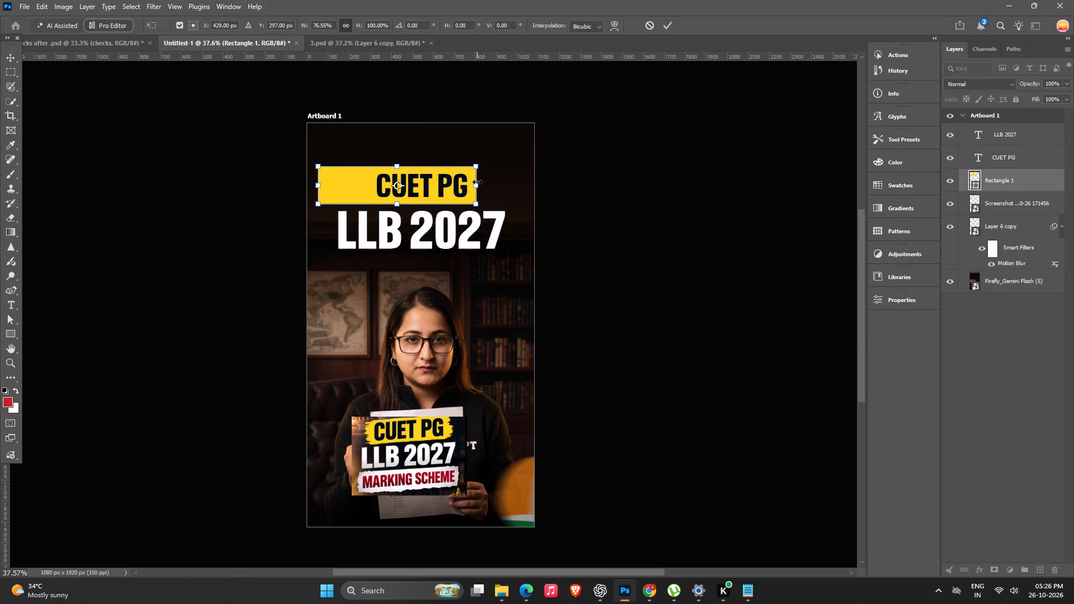
shift+click(478, 182)
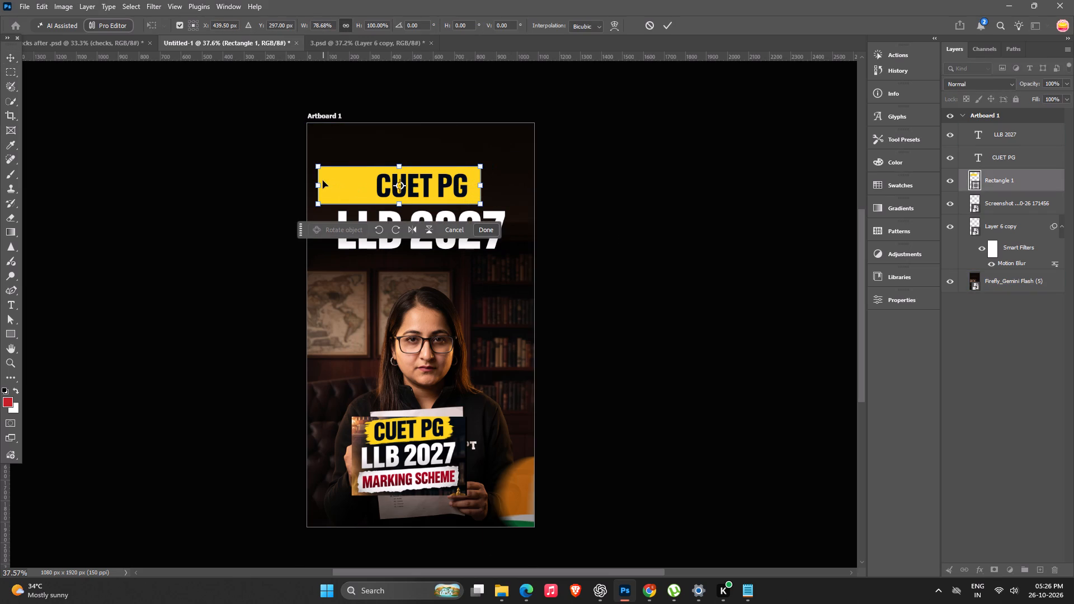
shift+drag(319, 181, 362, 173)
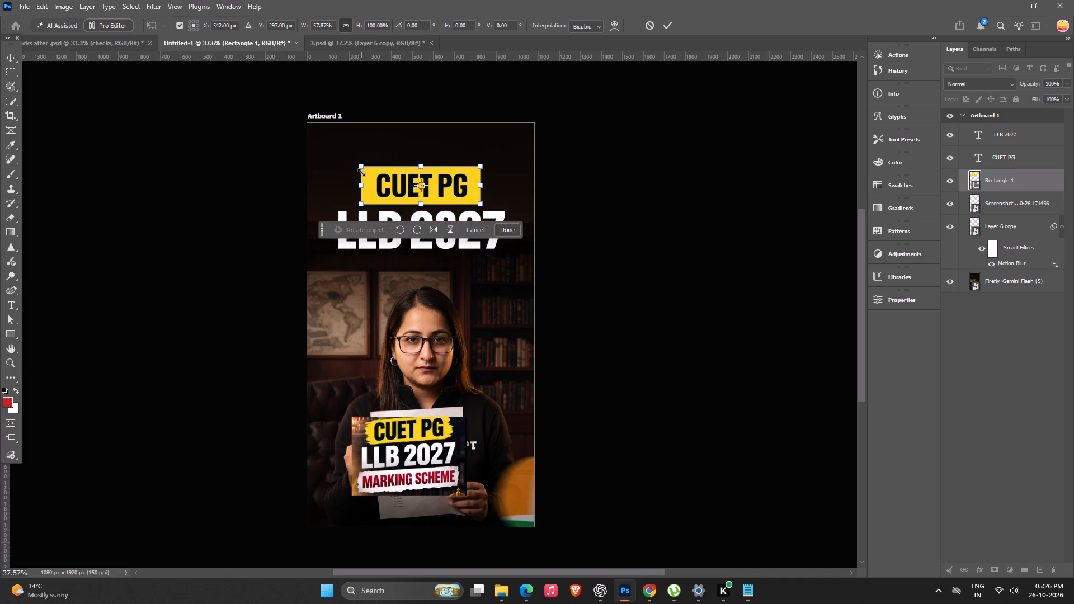
key(Return)
click(559, 230)
Enlarge the "CUET PG" text to about 113% about its centre, inside the yellow rectangle.
alt+scroll(559, 230, down, 10)
key(space)
key(space)
key(space)
key(space)
drag(408, 318, 351, 186)
alt+scroll(348, 188, up, 4)
key(space)
key(space)
drag(348, 188, 332, 295)
alt+scroll(394, 327, up, 3)
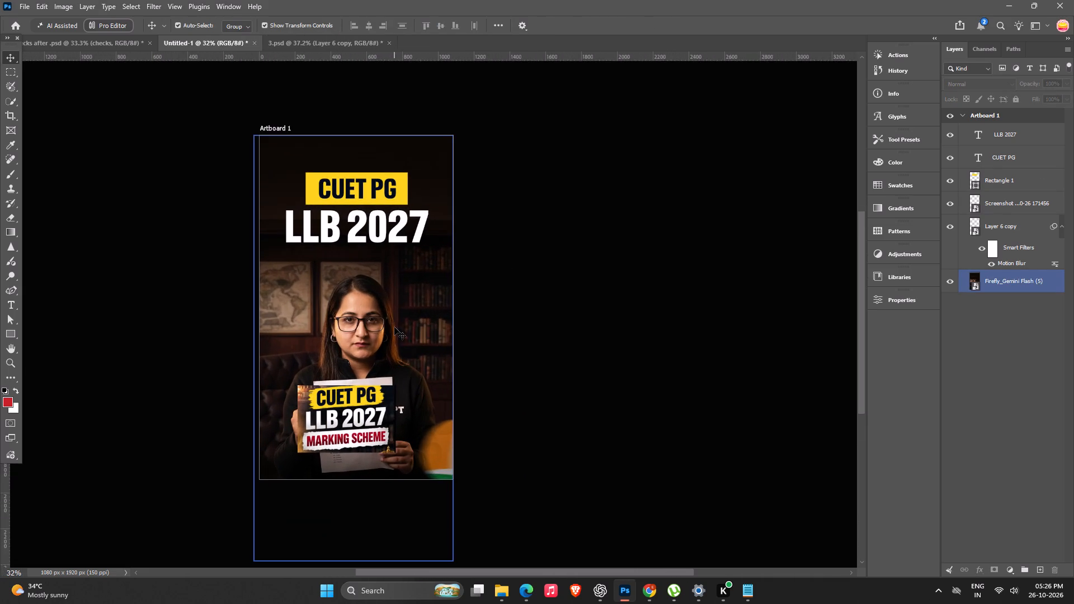
key(space)
key(space)
key(space)
key(space)
key(space)
drag(397, 328, 443, 302)
click(432, 207)
alt+scroll(432, 207, up, 4)
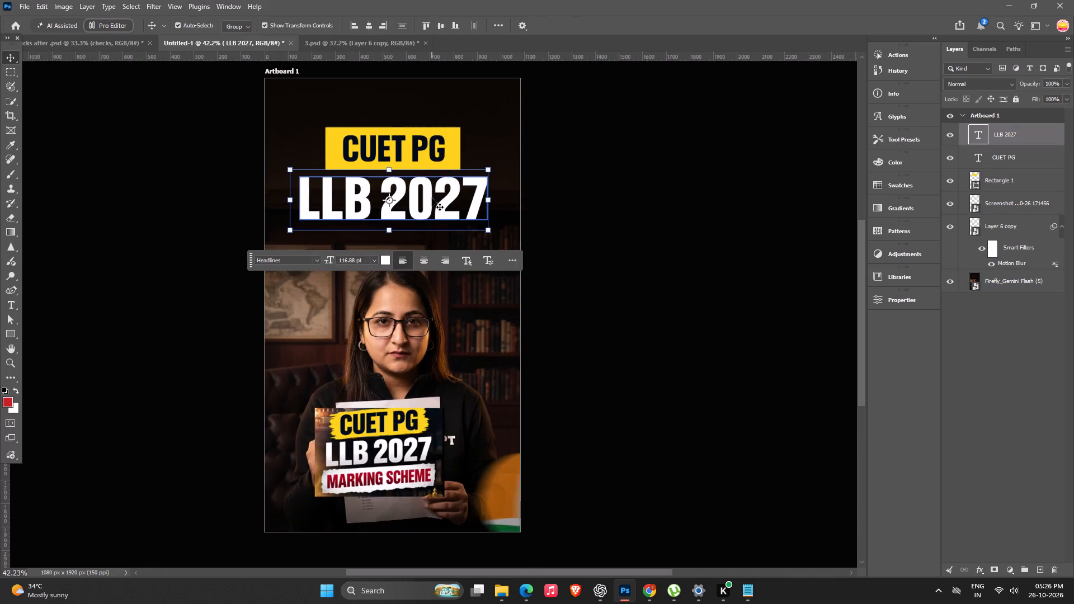
click(434, 136)
alt+drag(447, 124, 454, 123)
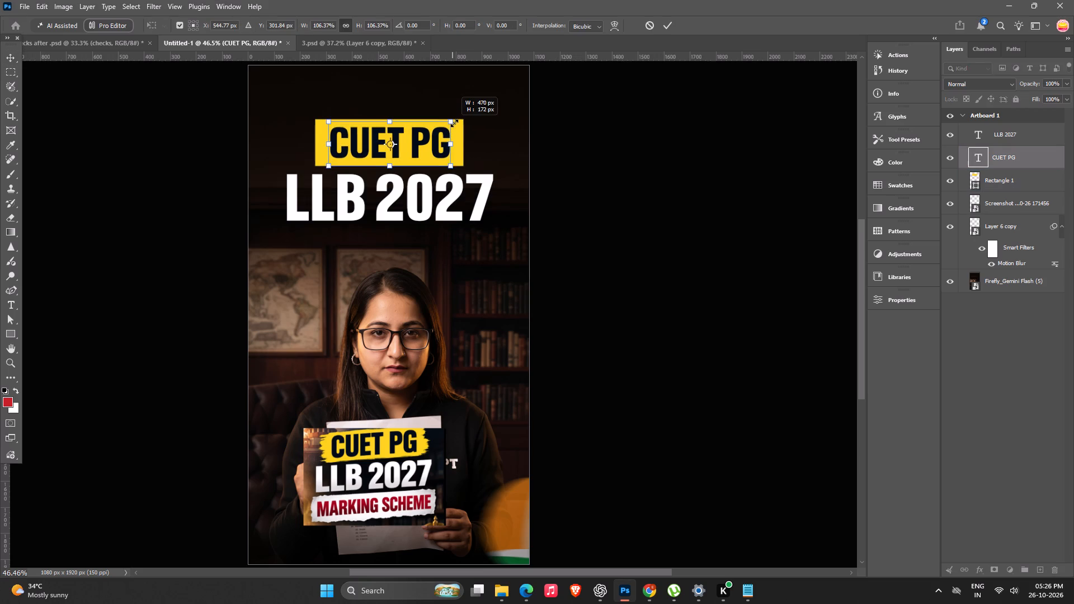
alt+drag(454, 123, 455, 122)
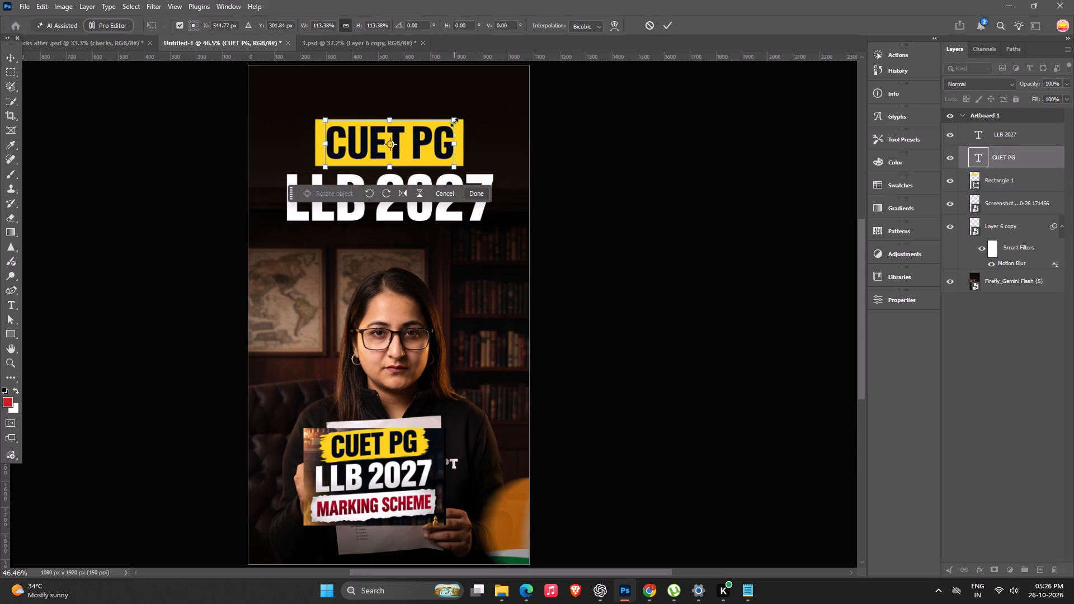
key(Return)
click(580, 177)
Align the horizontal and vertical centres of the "CUET PG" text and the yellow rectangle.
click(459, 128)
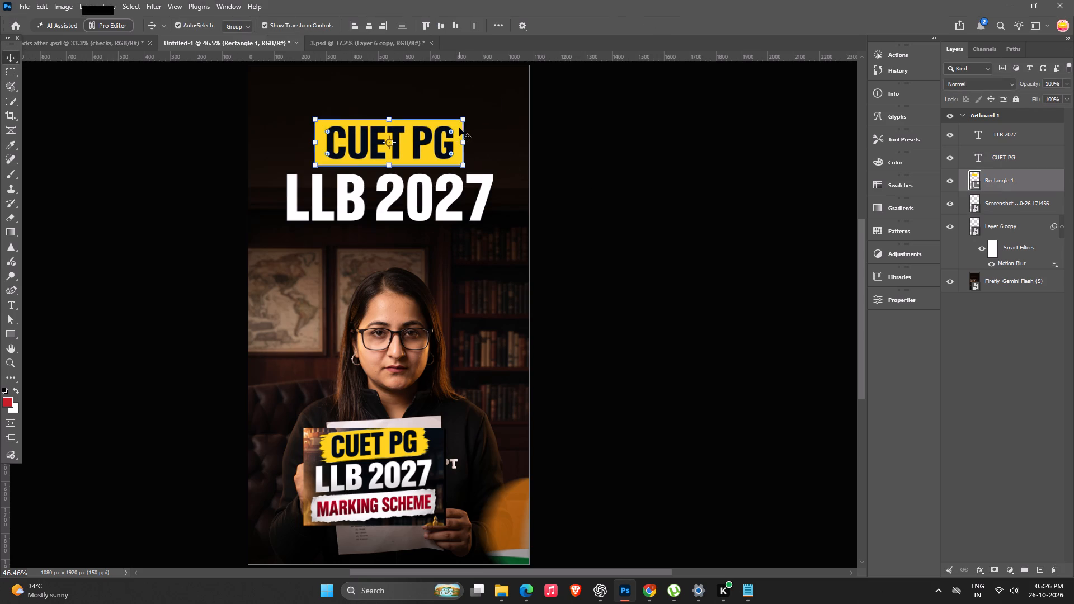
shift+click(439, 129)
click(362, 25)
click(444, 21)
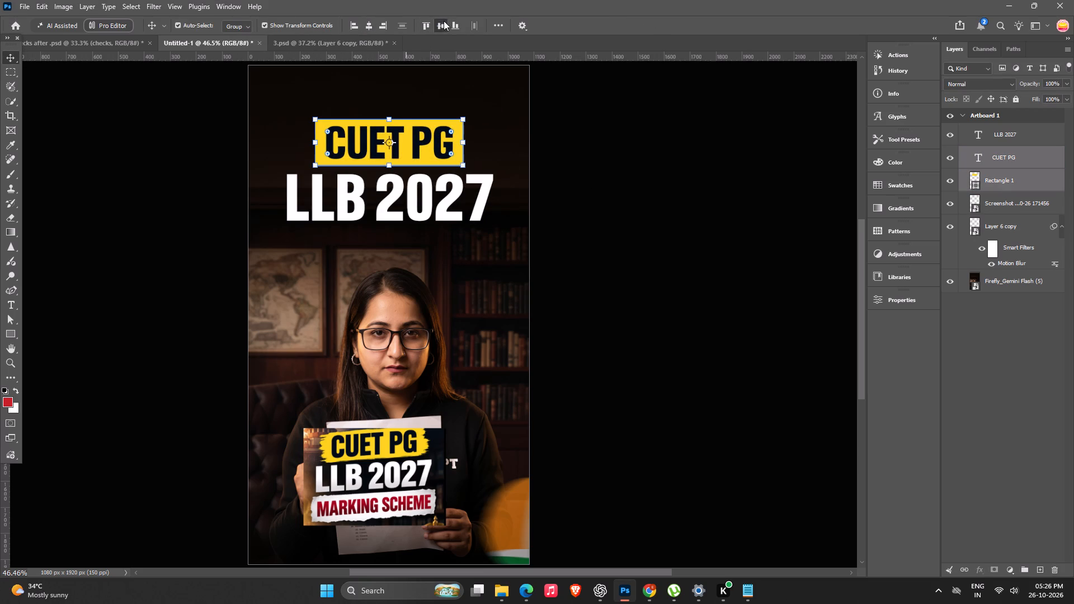
Switch to Chrome and search YouTube for "akhi ki duniya".
key(alt+Tab)
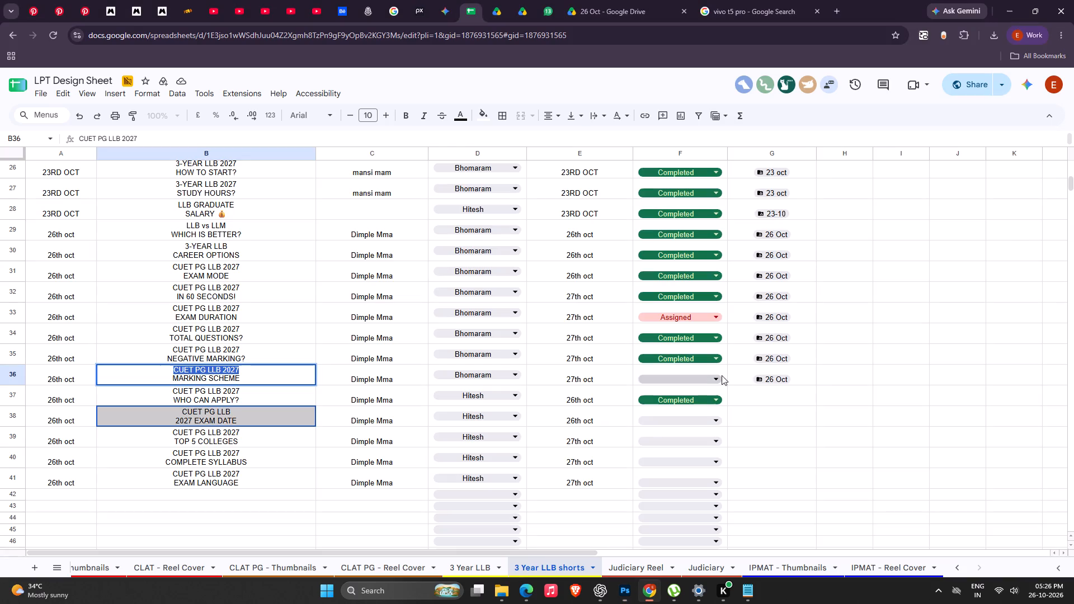
click(224, 0)
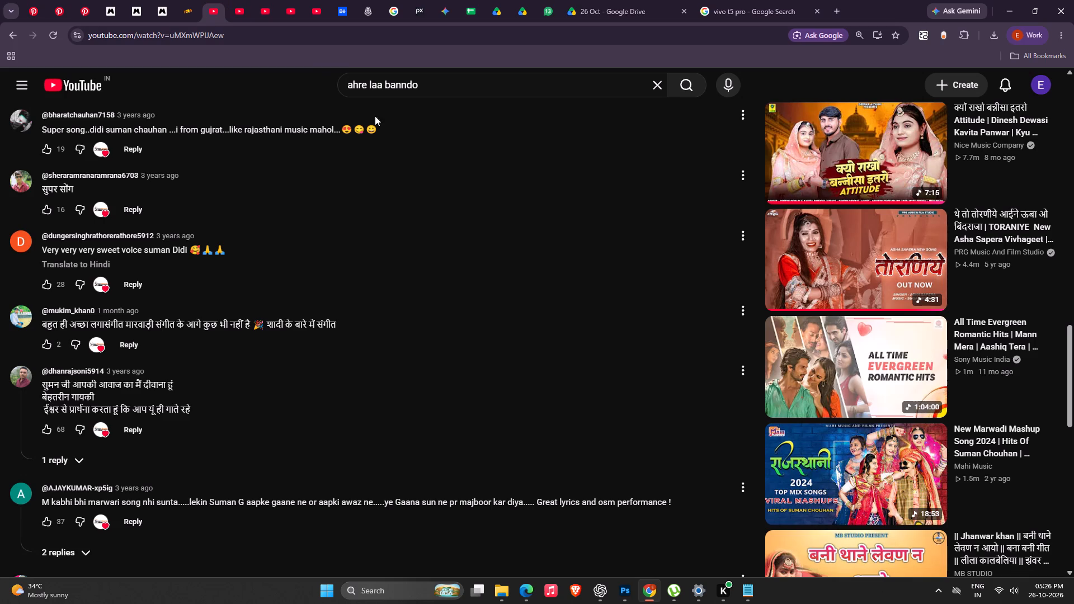
drag(448, 89, 324, 84)
key(BackSpace)
key(BackSpace)
key(BackSpace)
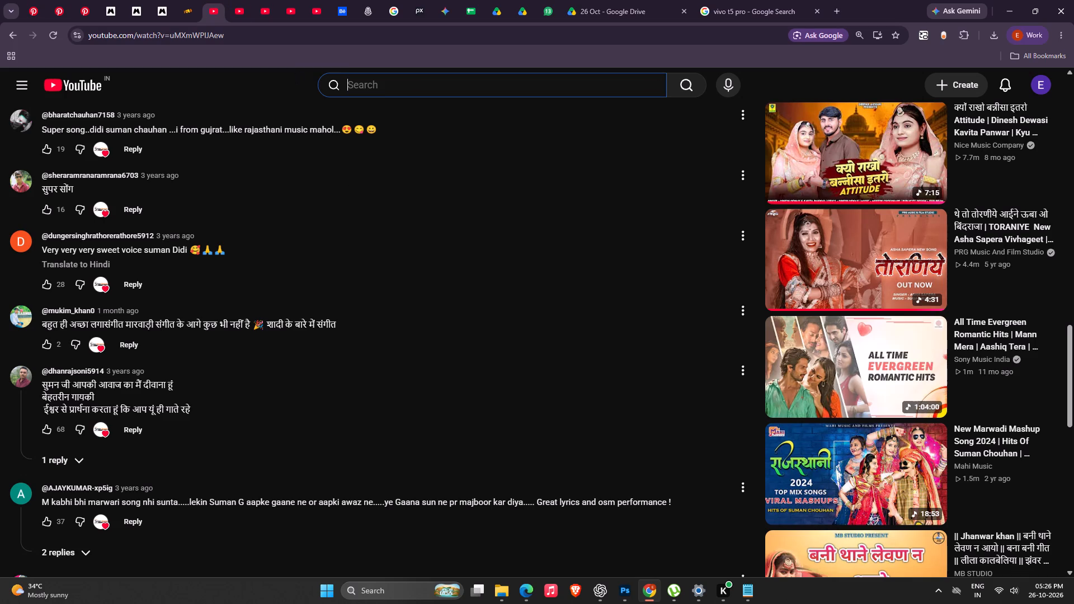
text(akhi)
key(space)
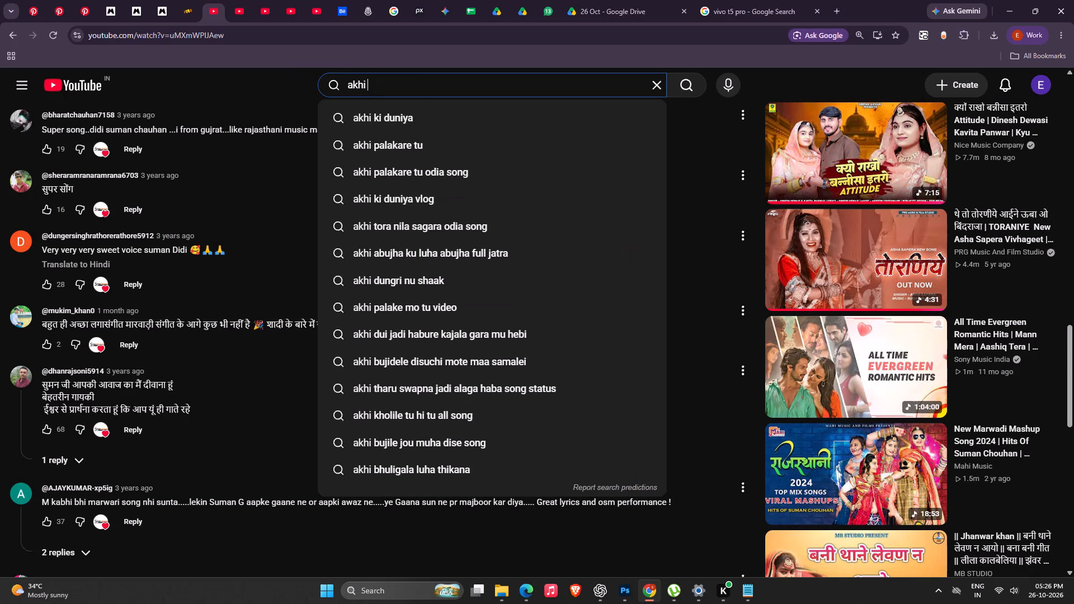
key(Down)
key(Return)
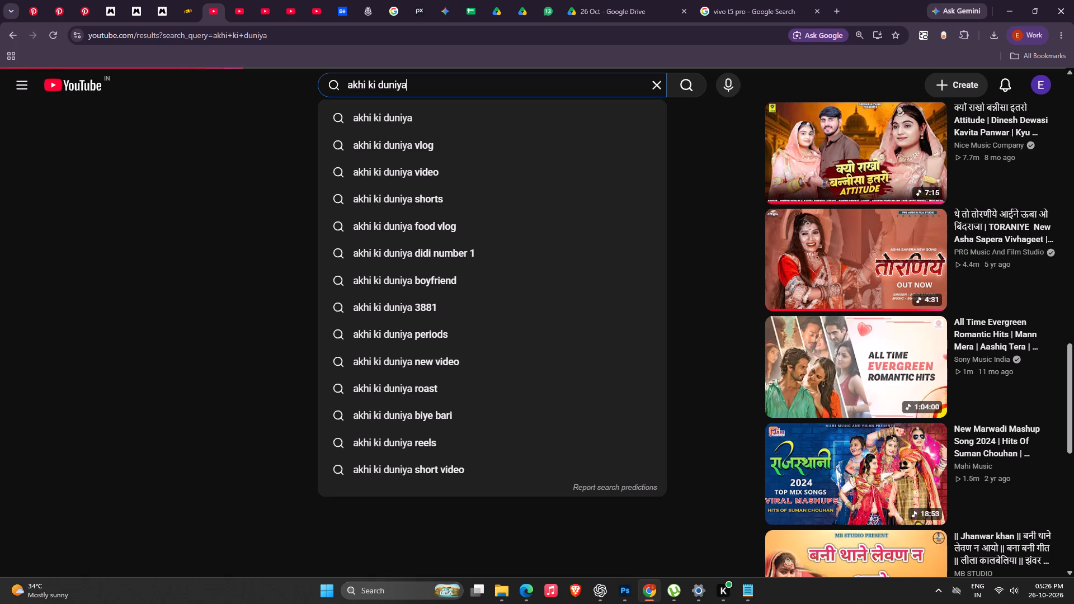
scroll(420, 294, down, 8)
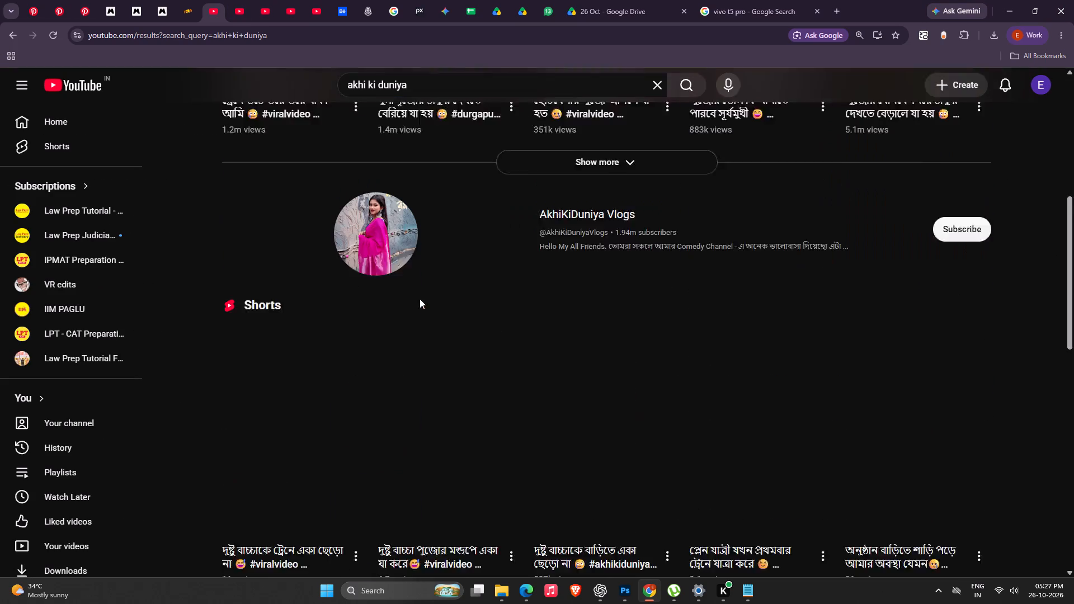
Return to the YouTube home feed, clear the search text and browse the recommended videos.
click(52, 114)
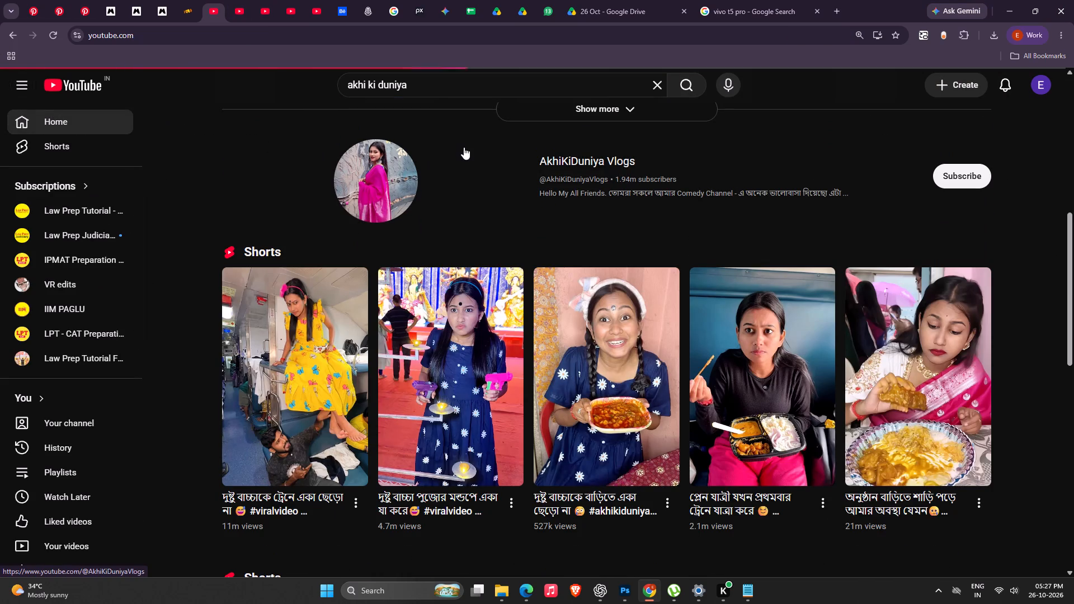
click(656, 87)
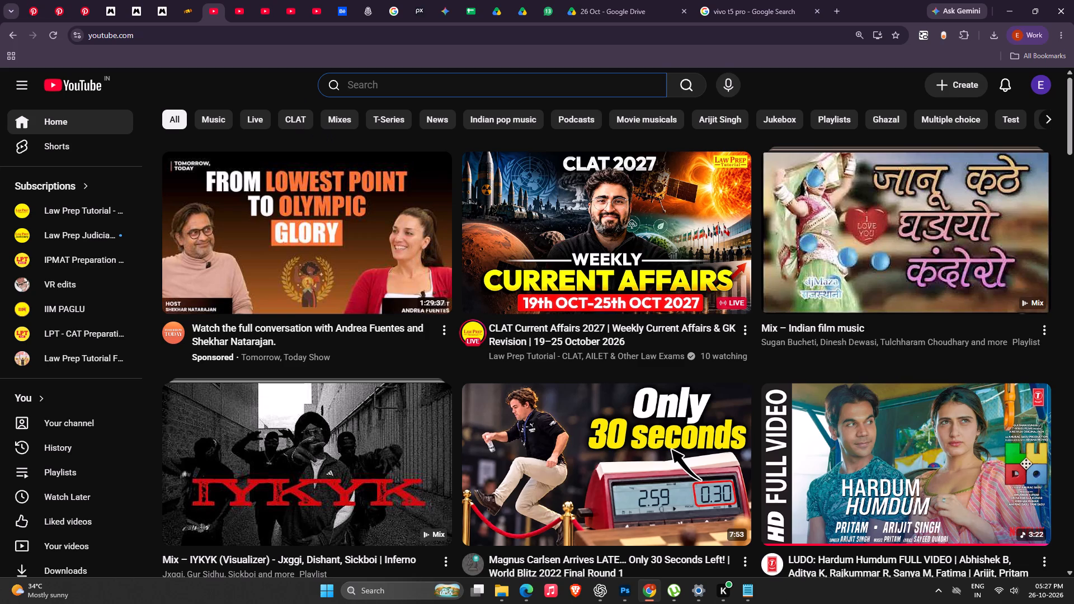
scroll(583, 262, down, 14)
scroll(593, 317, down, 3)
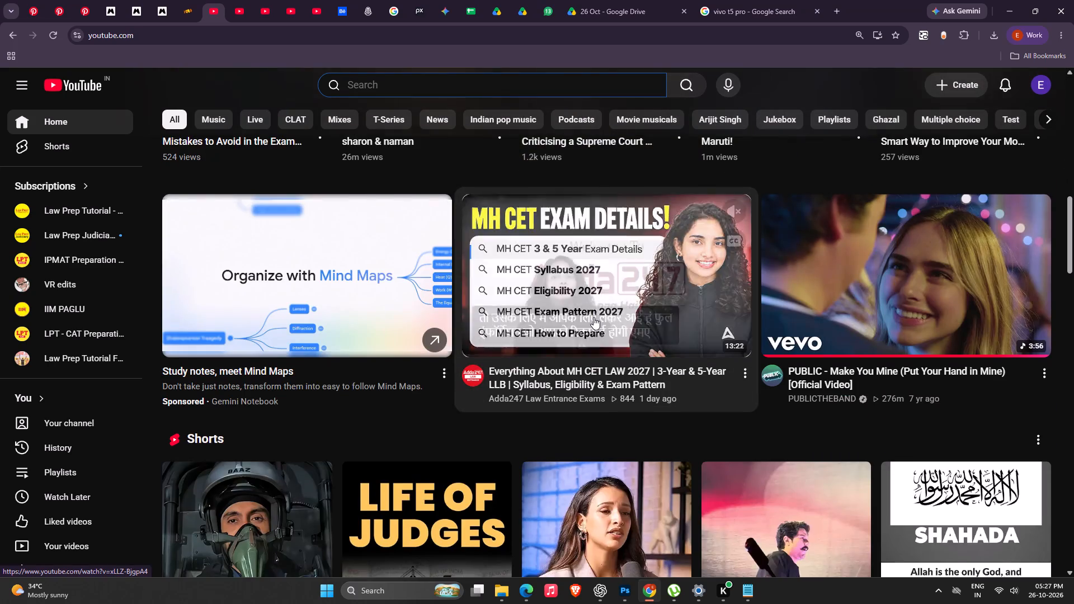
scroll(593, 317, down, 5)
scroll(551, 320, up, 3)
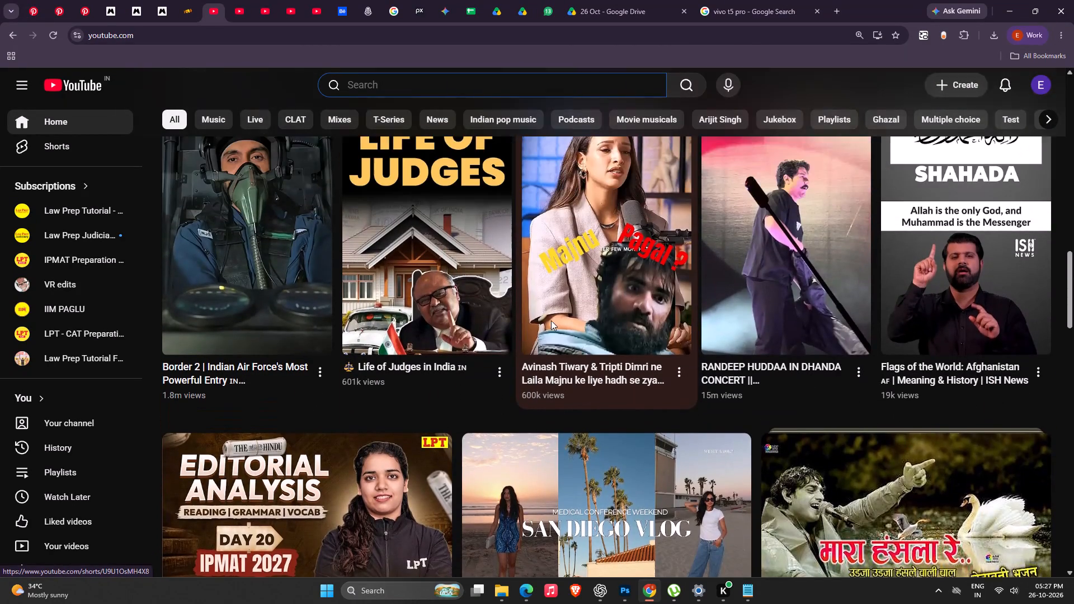
scroll(270, 318, down, 9)
scroll(327, 307, down, 7)
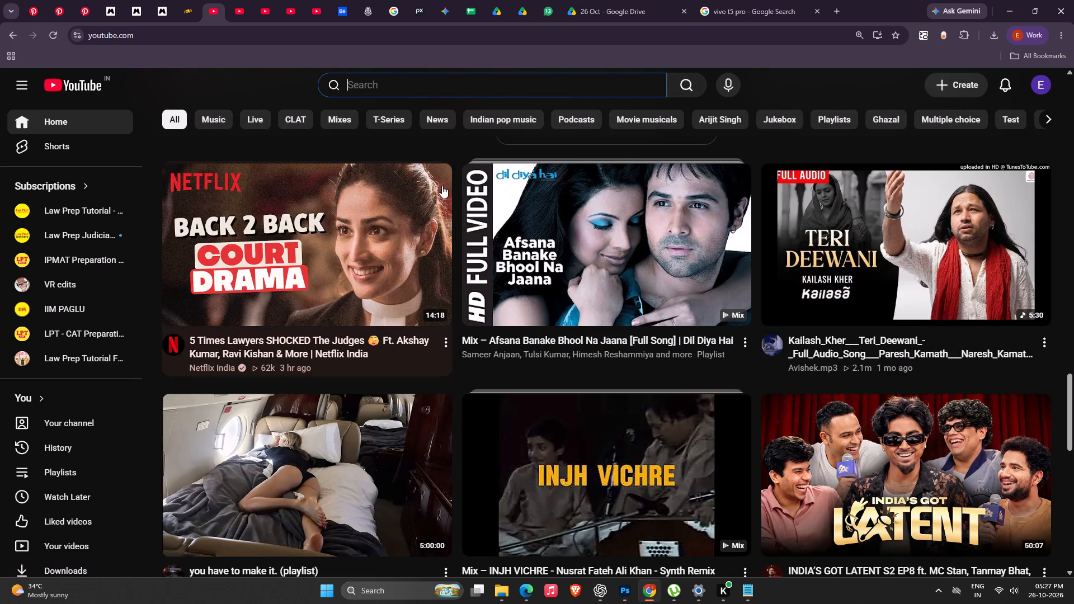
scroll(446, 411, down, 6)
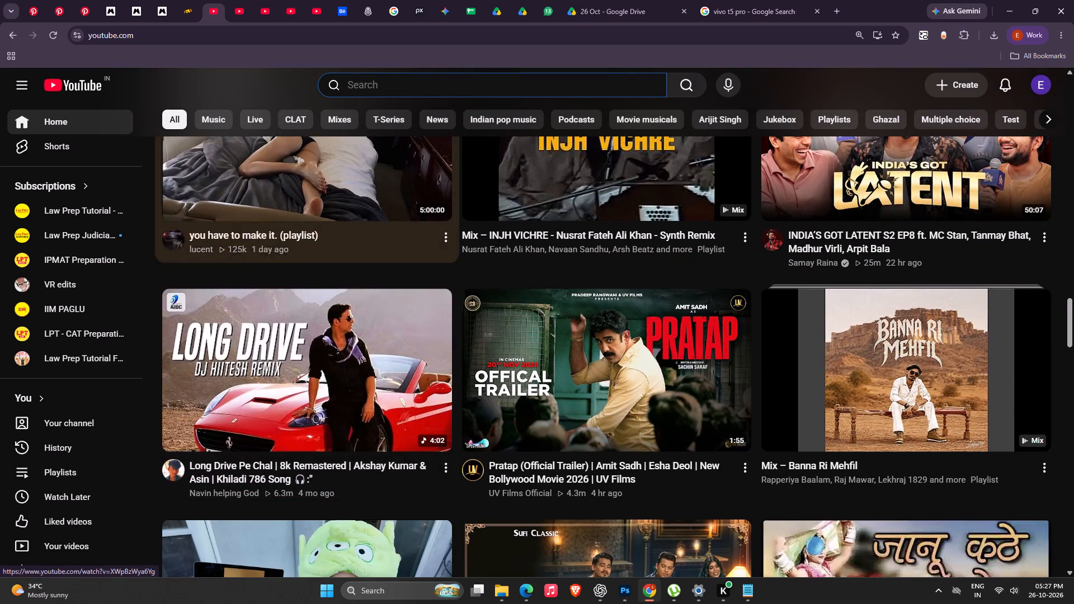
Search YouTube for "nit khair manga", play the Nusrat Fateh Ali Khan song and skip the advert.
click(422, 97)
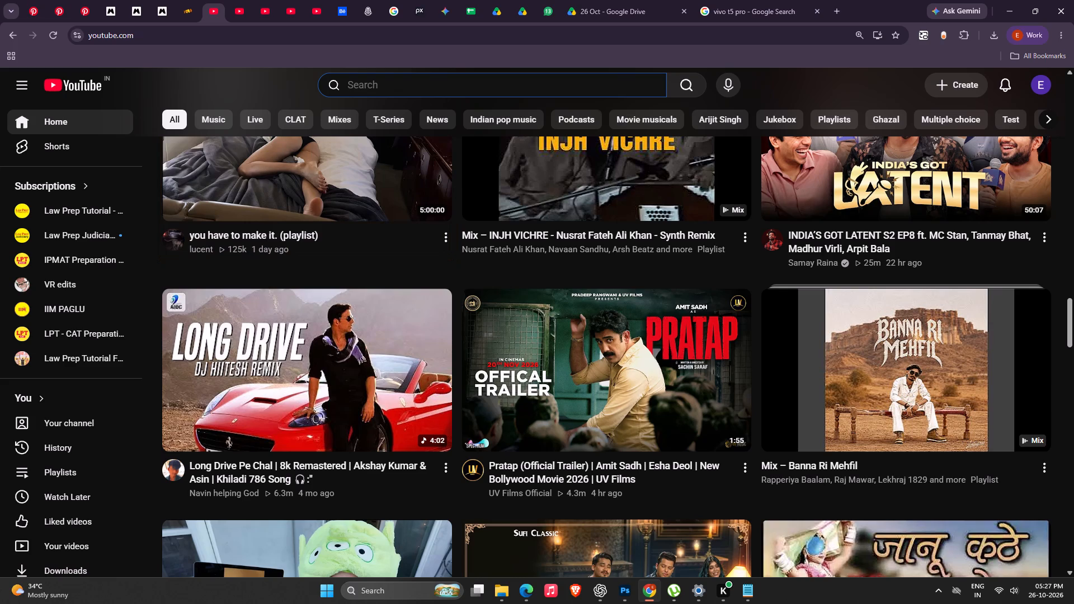
text(ni)
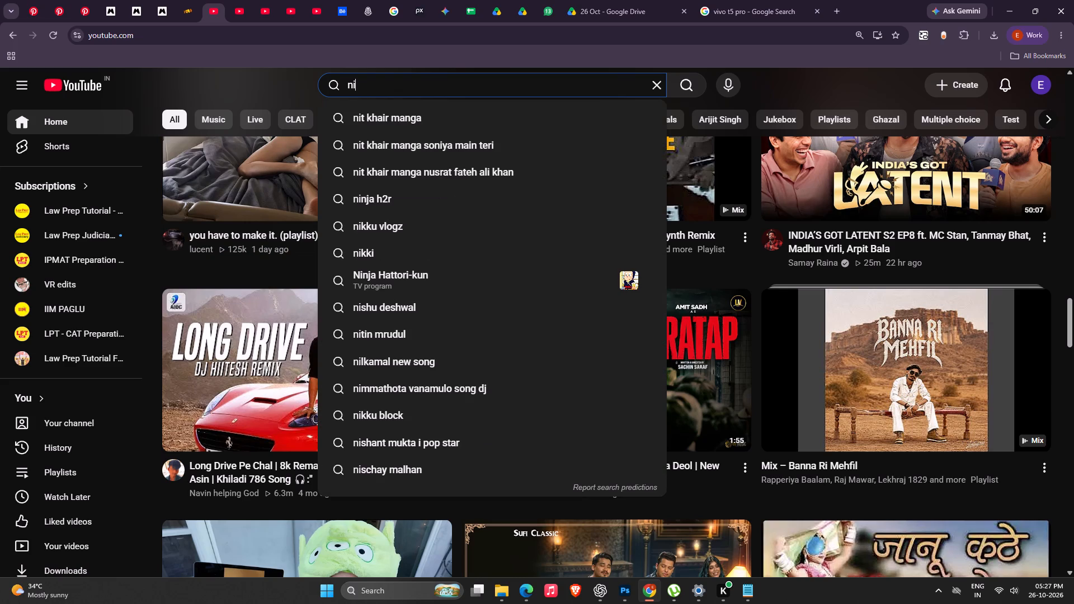
key(Down)
key(Return)
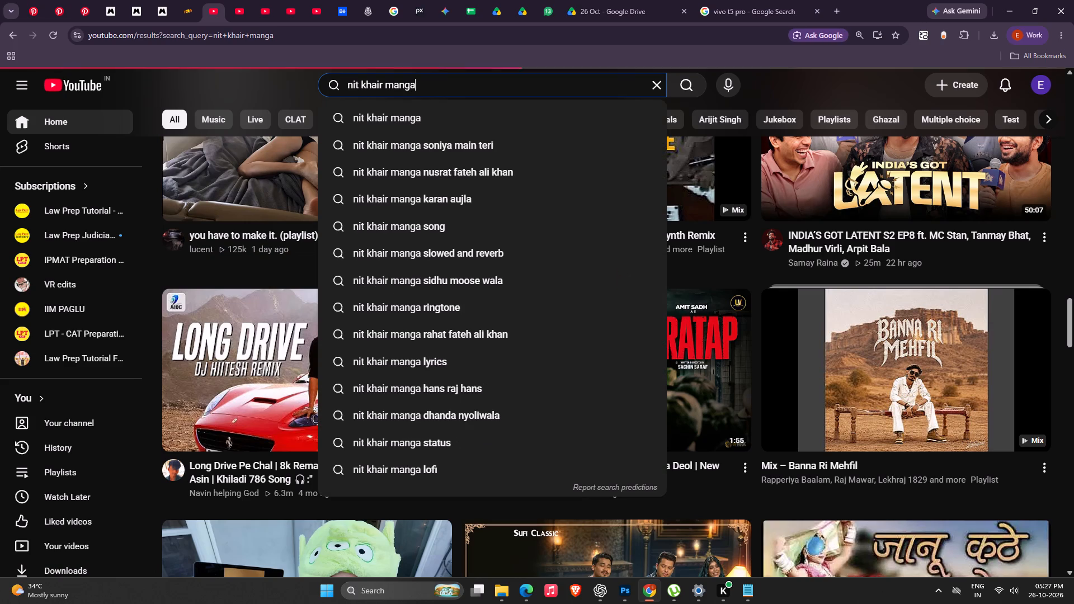
click(371, 534)
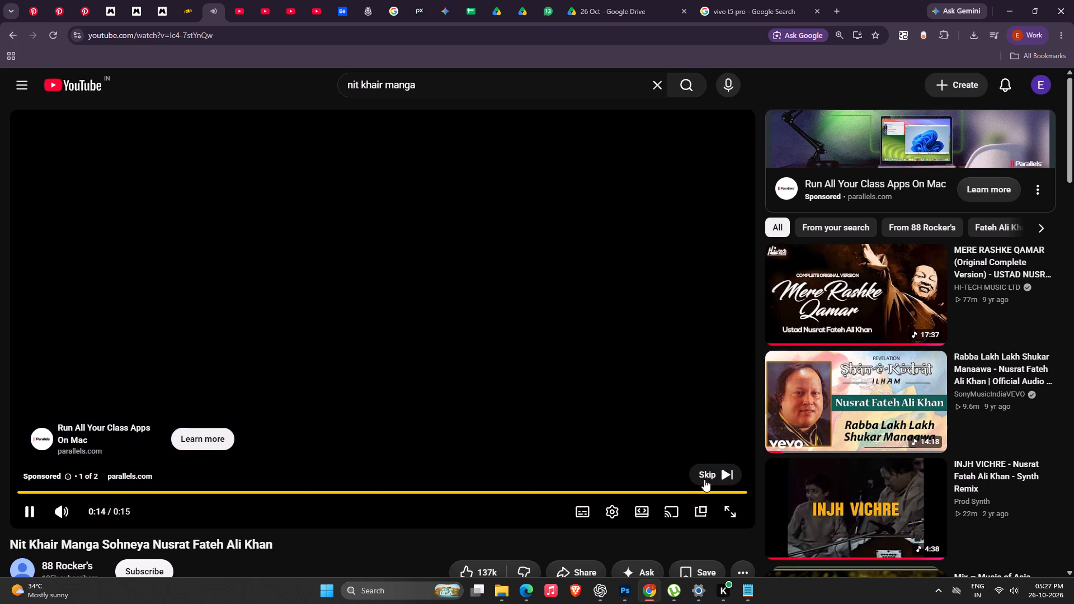
click(704, 469)
scroll(501, 441, down, 10)
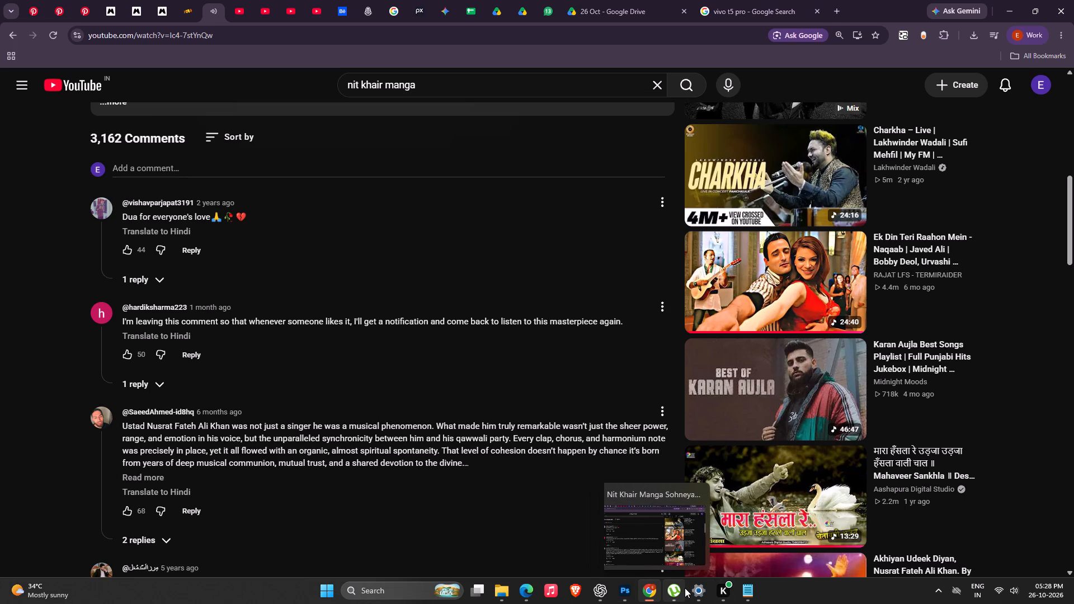
key(space)
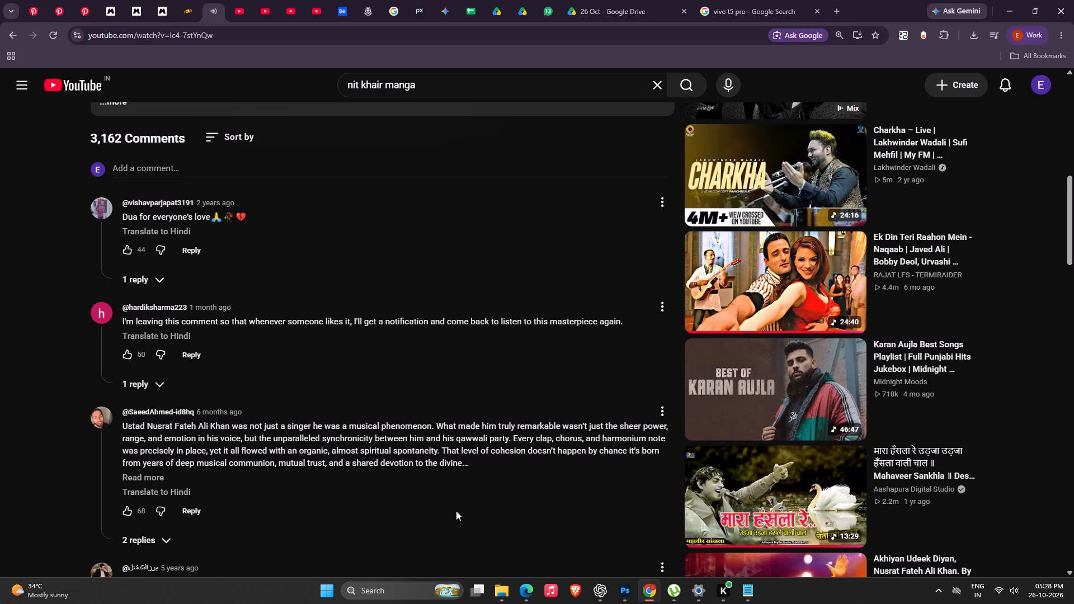
Switch back to Photoshop and examine the cover's title layout against the reference thumbnail.
key(alt+Tab)
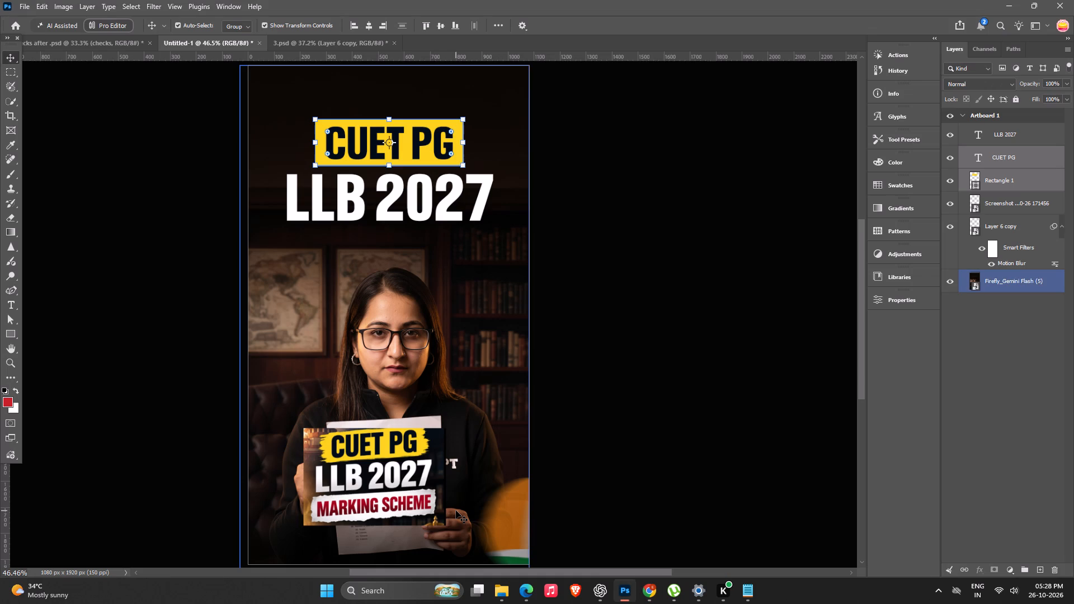
key(space)
key(space)
key(space)
key(space)
key(space)
drag(315, 389, 309, 369)
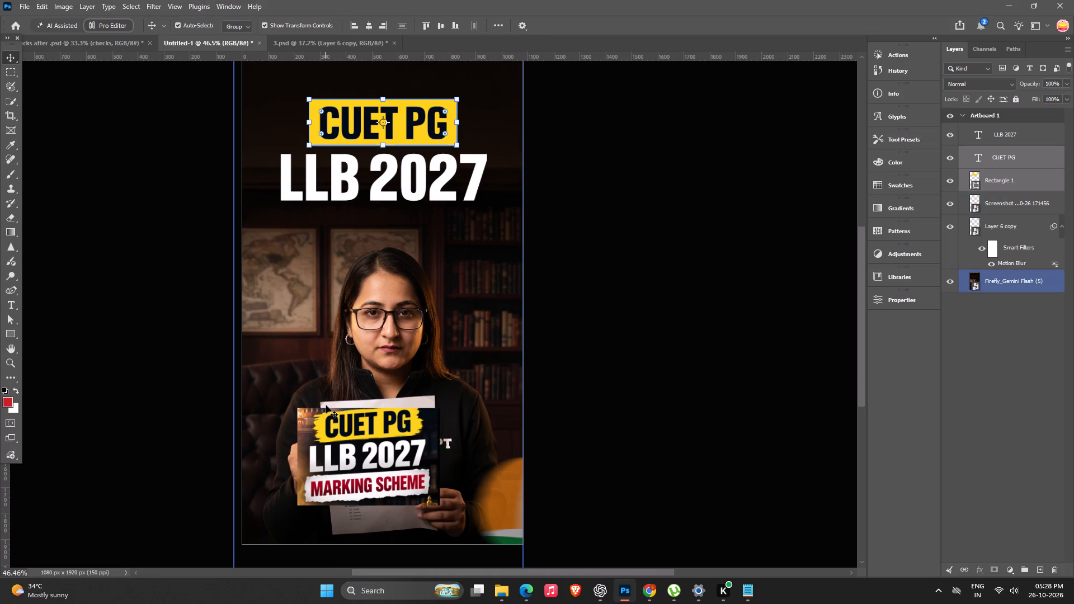
key(Return)
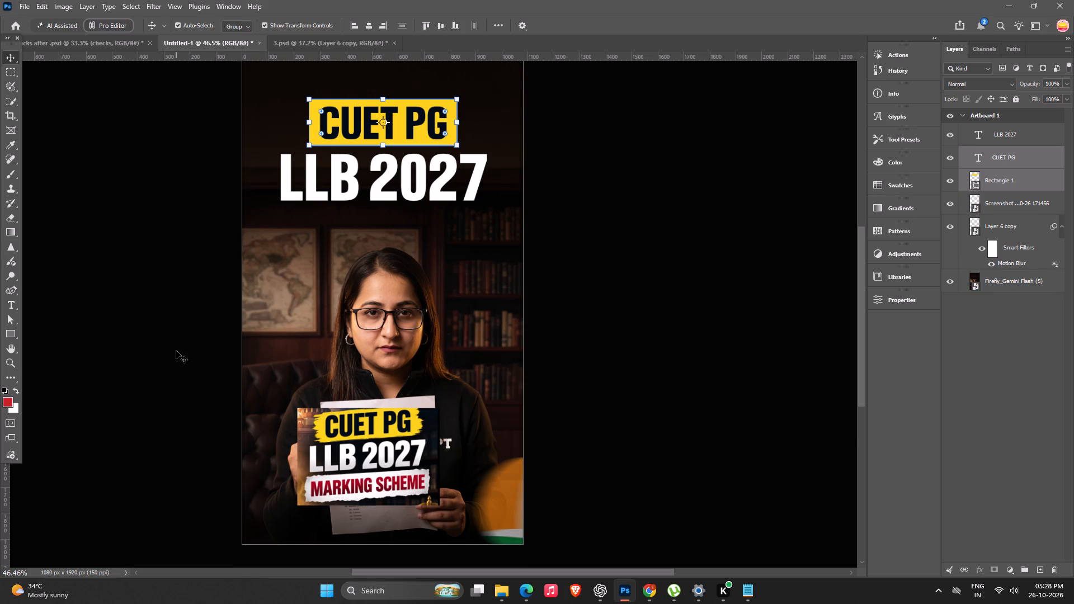
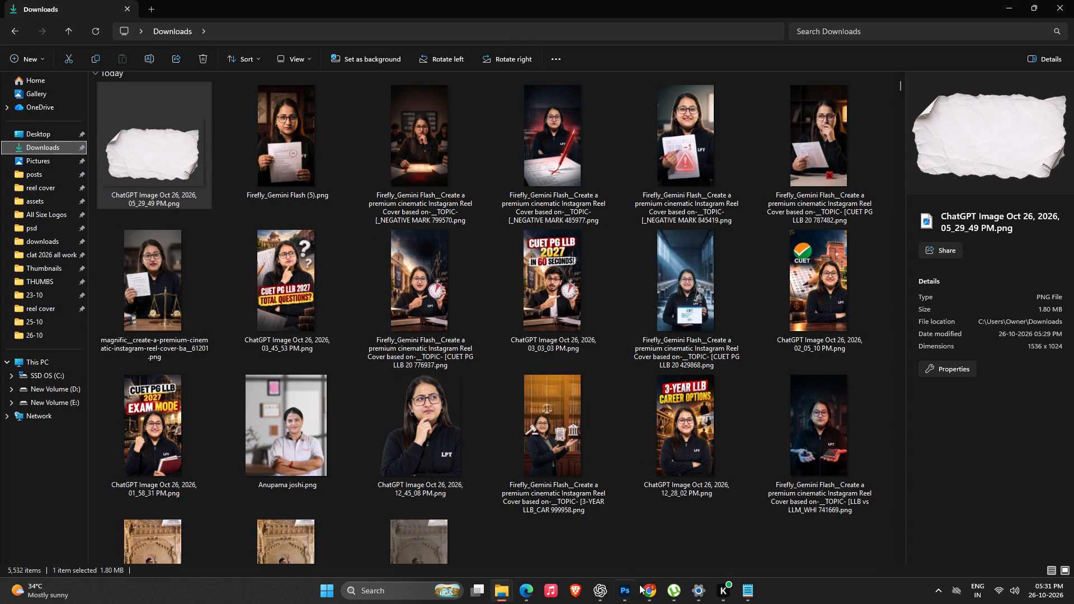
click(648, 602)
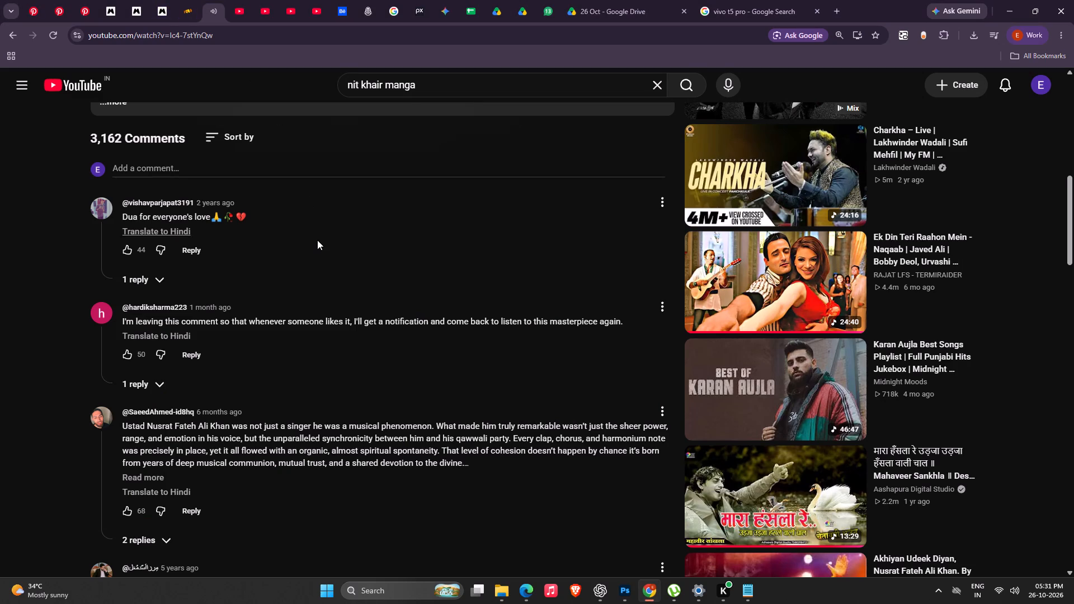
key(space)
scroll(328, 321, up, 15)
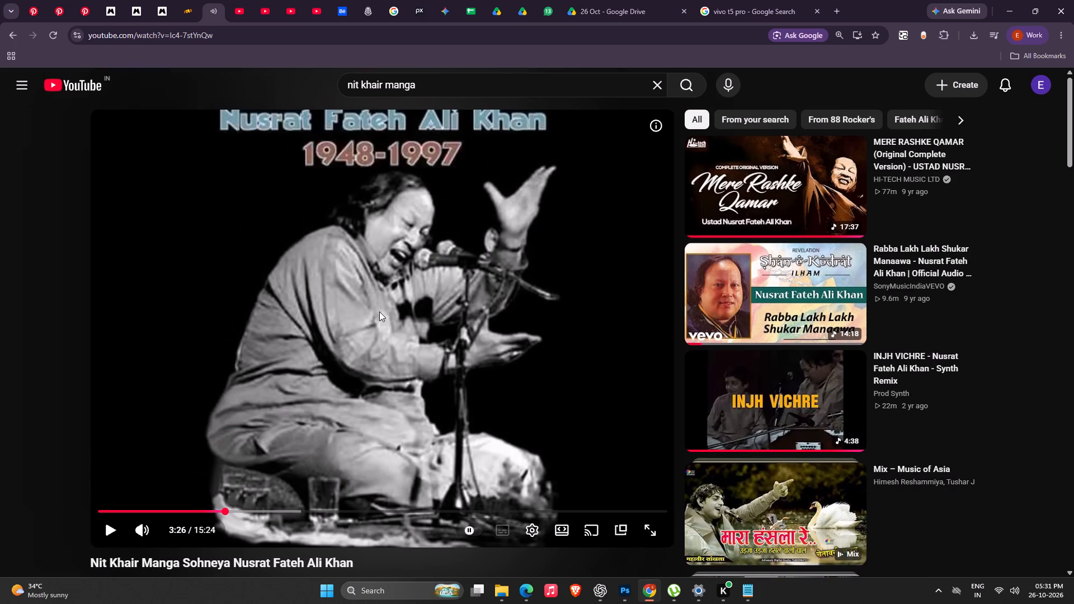